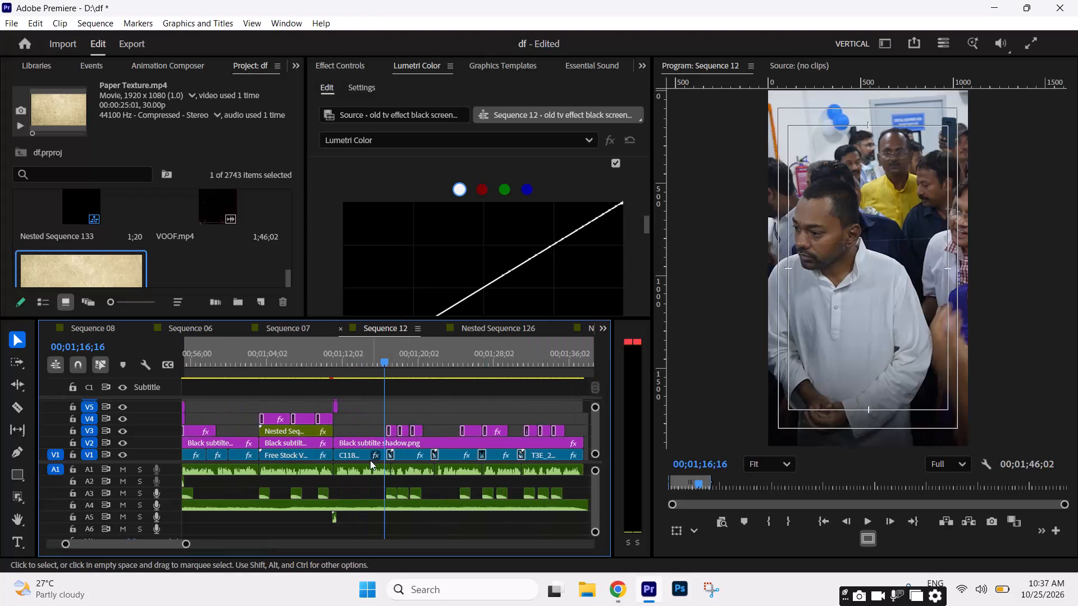
# Move the old TV effect overlay on V5 and its sound on A5 about two seconds earlier, off the start of clip C1188.
pyautogui.click(367, 455)
pyautogui.press('Up')
pyautogui.press('Up')
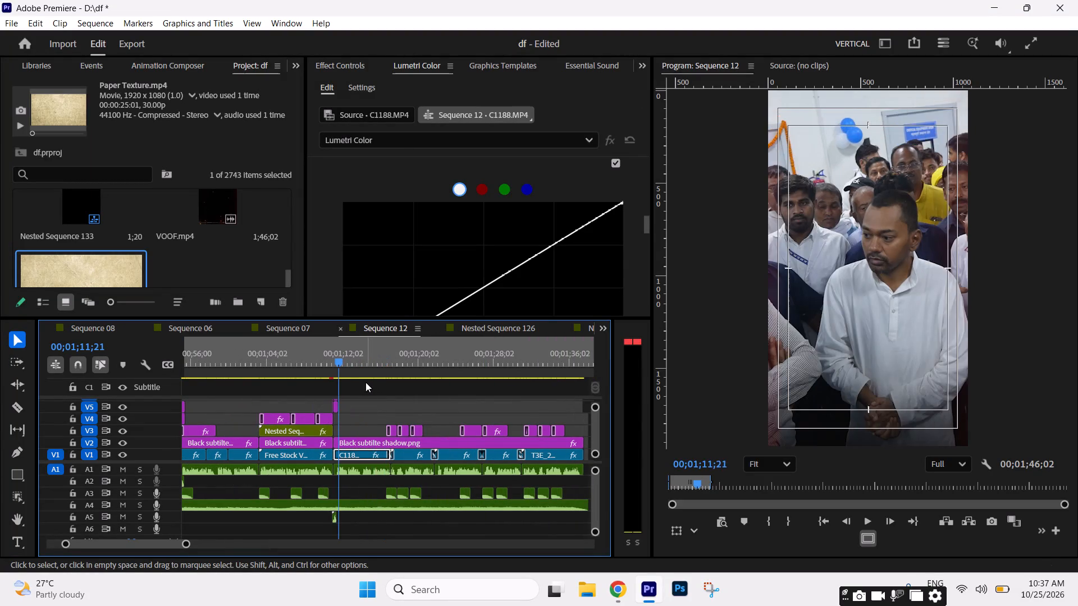
pyautogui.press('Up')
pyautogui.click(323, 60)
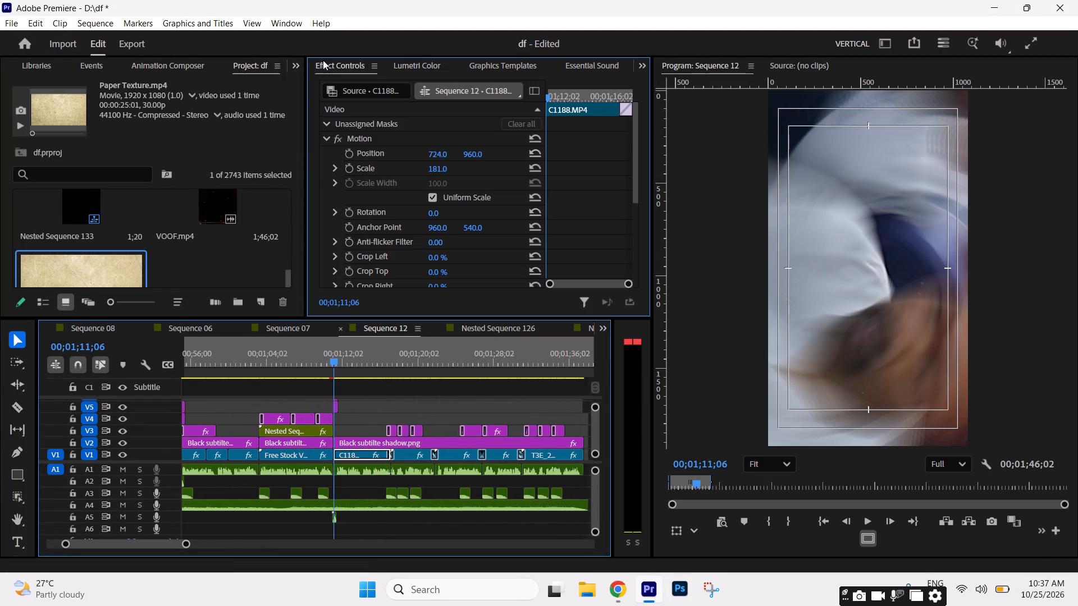
pyautogui.moveTo(362, 391); pyautogui.dragTo(323, 409)
pyautogui.moveTo(336, 403); pyautogui.dragTo(316, 406)
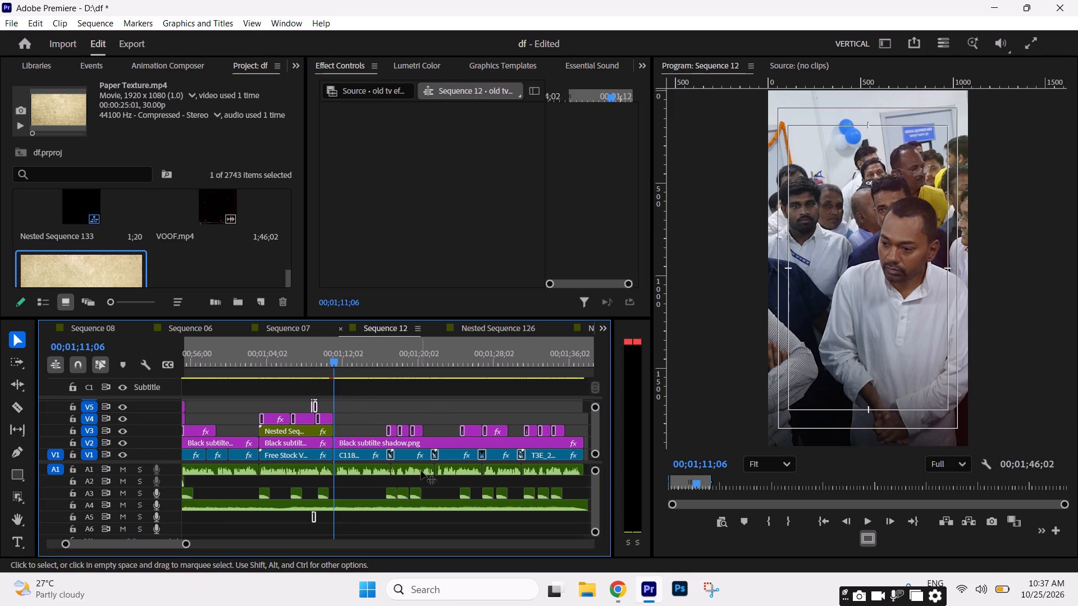
# Set clip C1188's horizontal position to 652 and start Position keyframing at 00;01;11;06.
pyautogui.click(364, 386)
pyautogui.click(355, 457)
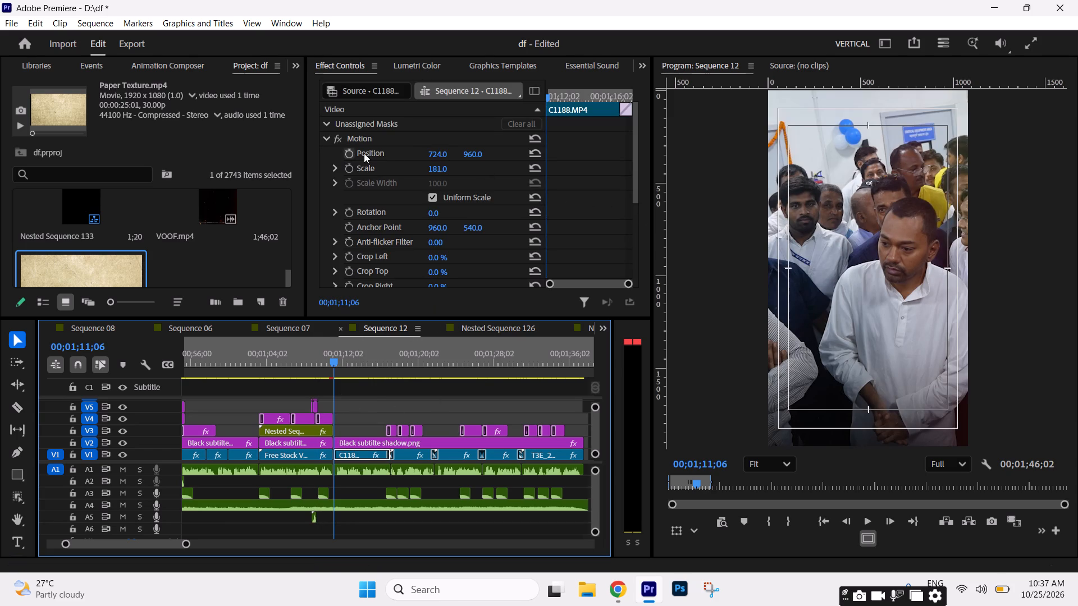
pyautogui.moveTo(441, 154); pyautogui.dragTo(391, 157)
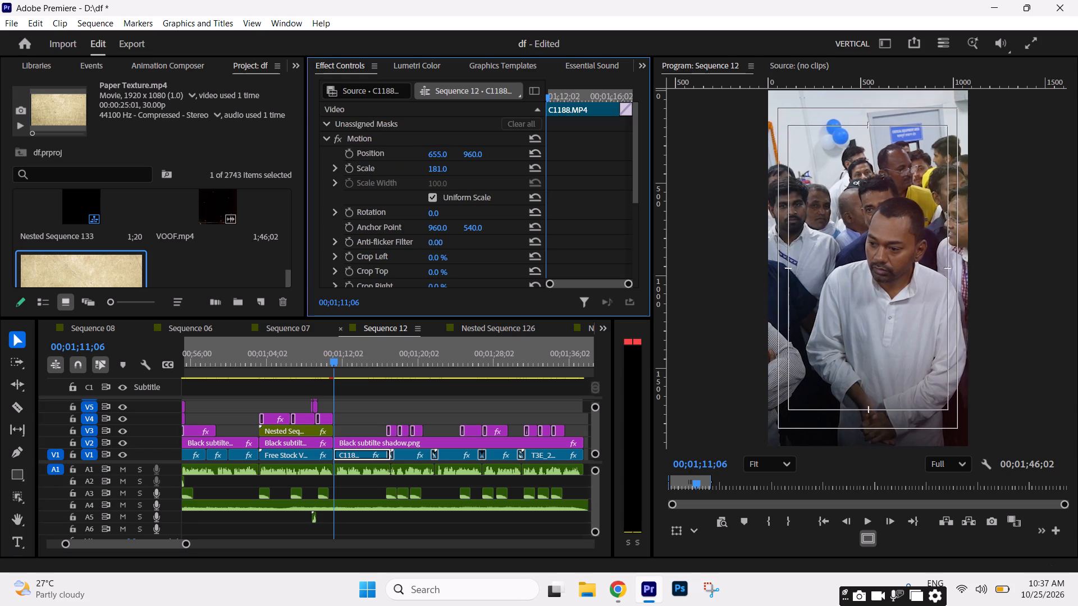
pyautogui.moveTo(391, 157); pyautogui.dragTo(391, 157)
pyautogui.click(353, 150)
# Add a Position keyframe to C1188 at 00;01;12;25 with the horizontal value 703.
pyautogui.press('Right')
pyautogui.press('Right')
pyautogui.press('Right')
pyautogui.press('Right')
pyautogui.press('Right')
pyautogui.press('Right')
pyautogui.press('Right')
pyautogui.press('Right')
pyautogui.press('Right')
pyautogui.press('Right')
pyautogui.press('Right')
pyautogui.press('Right')
pyautogui.press('Right')
pyautogui.press('Right')
pyautogui.press('Right')
pyautogui.press('Right')
pyautogui.press('Right')
pyautogui.press('Right')
pyautogui.press('Right')
pyautogui.press('Right')
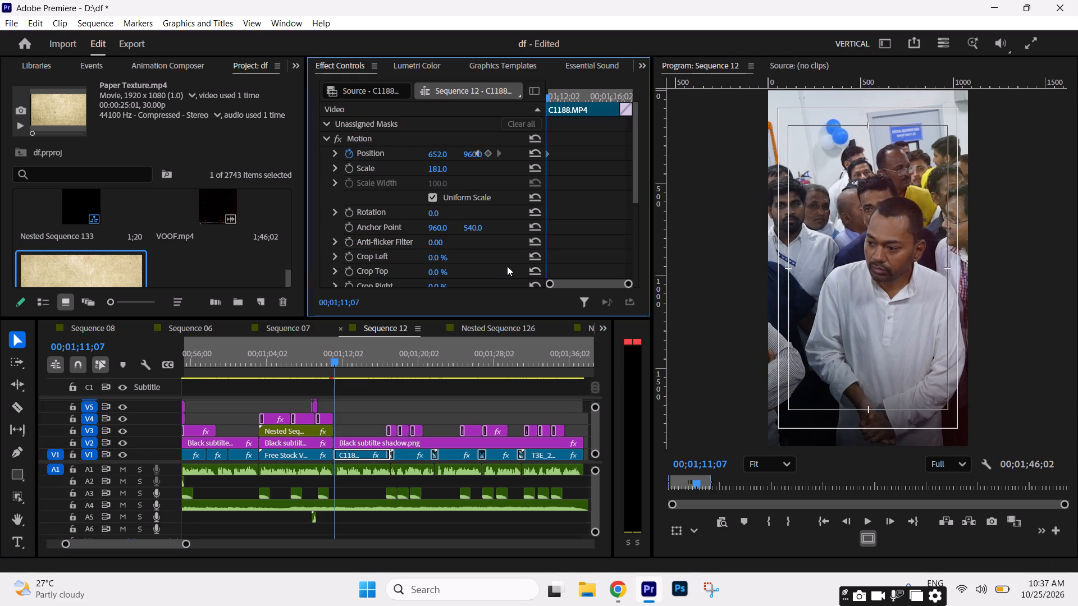
pyautogui.moveTo(512, 256); pyautogui.dragTo(521, 180)
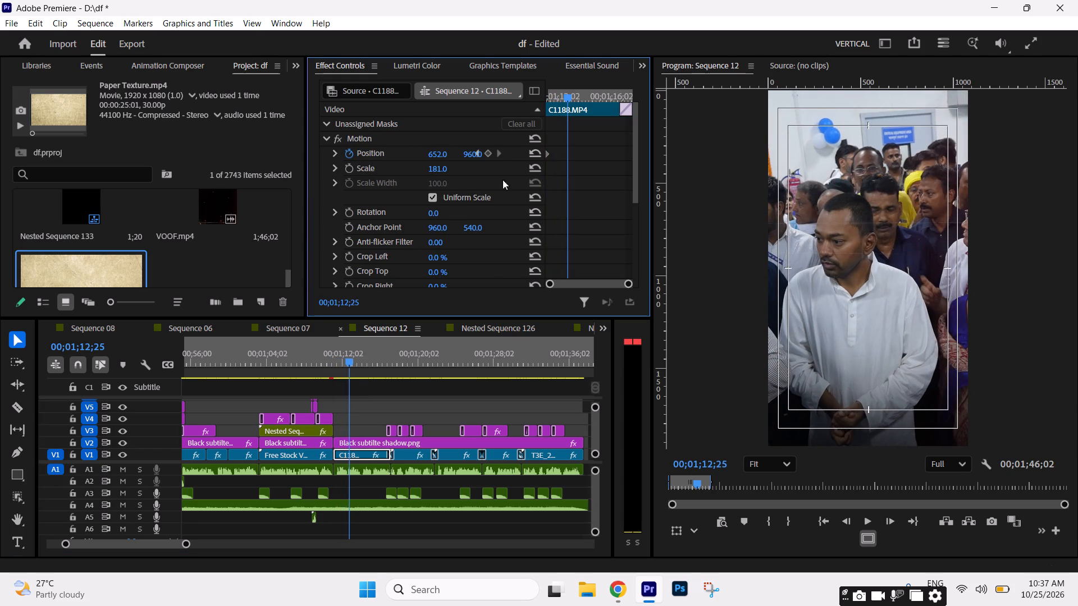
pyautogui.moveTo(433, 157); pyautogui.dragTo(468, 151)
pyautogui.press('Right')
pyautogui.press('Right')
pyautogui.press('Right')
pyautogui.press('Right')
pyautogui.press('Right')
pyautogui.press('Right')
pyautogui.press('Right')
pyautogui.press('Right')
pyautogui.press('Right')
pyautogui.press('Right')
pyautogui.press('Right')
pyautogui.press('Right')
pyautogui.press('Right')
pyautogui.press('Right')
pyautogui.press('Right')
pyautogui.press('Right')
pyautogui.press('Right')
pyautogui.press('Right')
pyautogui.press('Right')
pyautogui.press('Right')
pyautogui.click(445, 151)
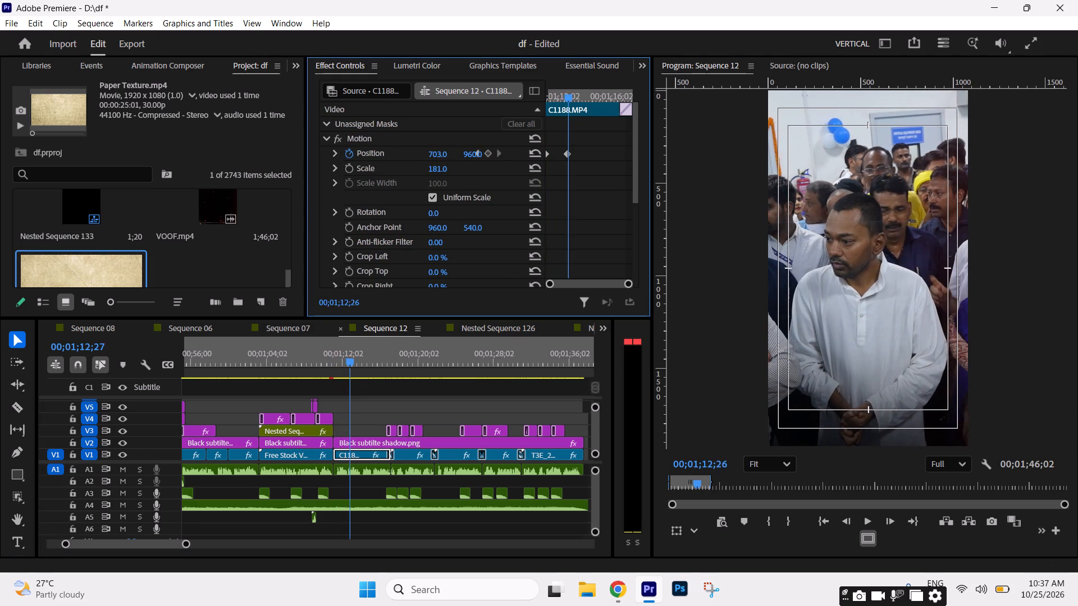
pyautogui.moveTo(492, 243); pyautogui.dragTo(497, 305)
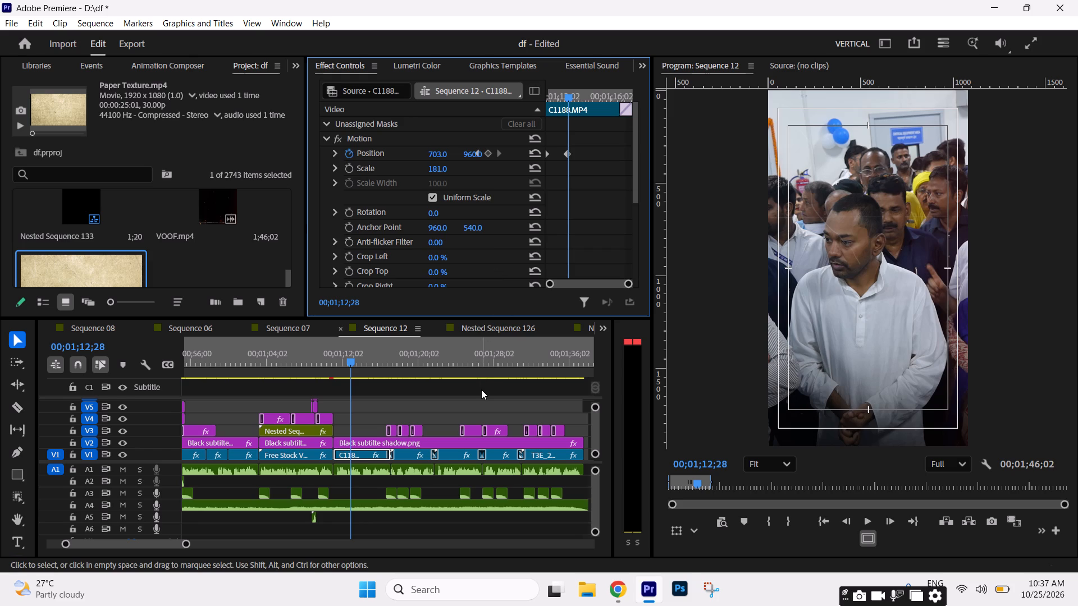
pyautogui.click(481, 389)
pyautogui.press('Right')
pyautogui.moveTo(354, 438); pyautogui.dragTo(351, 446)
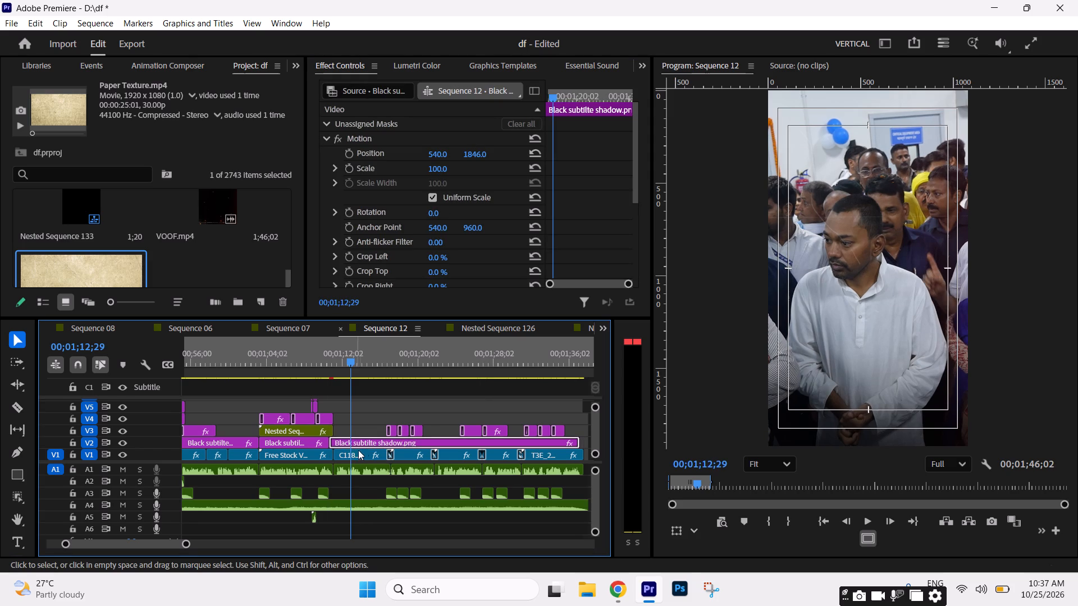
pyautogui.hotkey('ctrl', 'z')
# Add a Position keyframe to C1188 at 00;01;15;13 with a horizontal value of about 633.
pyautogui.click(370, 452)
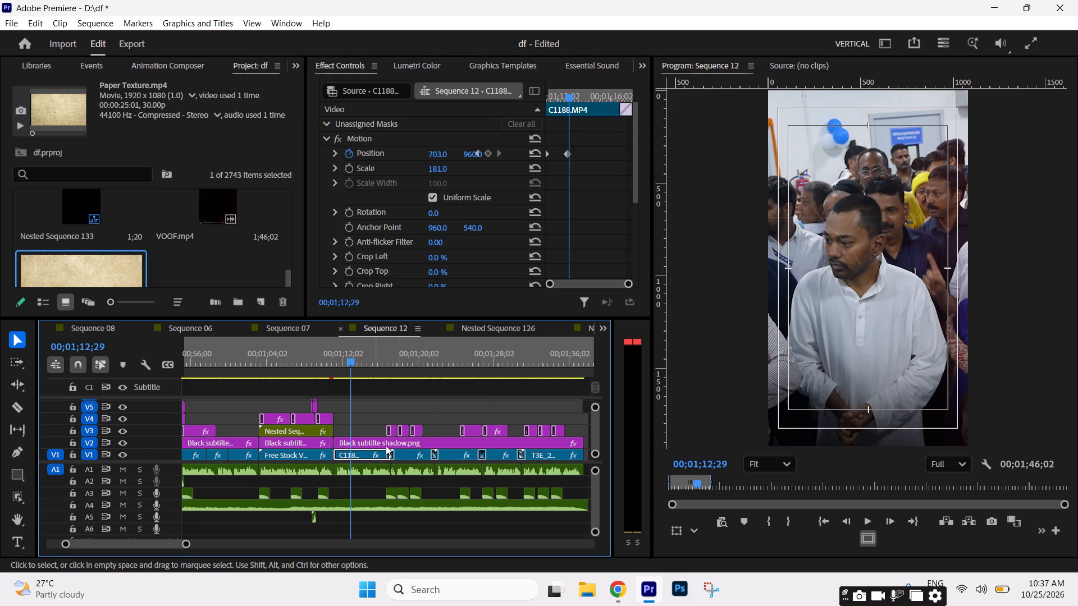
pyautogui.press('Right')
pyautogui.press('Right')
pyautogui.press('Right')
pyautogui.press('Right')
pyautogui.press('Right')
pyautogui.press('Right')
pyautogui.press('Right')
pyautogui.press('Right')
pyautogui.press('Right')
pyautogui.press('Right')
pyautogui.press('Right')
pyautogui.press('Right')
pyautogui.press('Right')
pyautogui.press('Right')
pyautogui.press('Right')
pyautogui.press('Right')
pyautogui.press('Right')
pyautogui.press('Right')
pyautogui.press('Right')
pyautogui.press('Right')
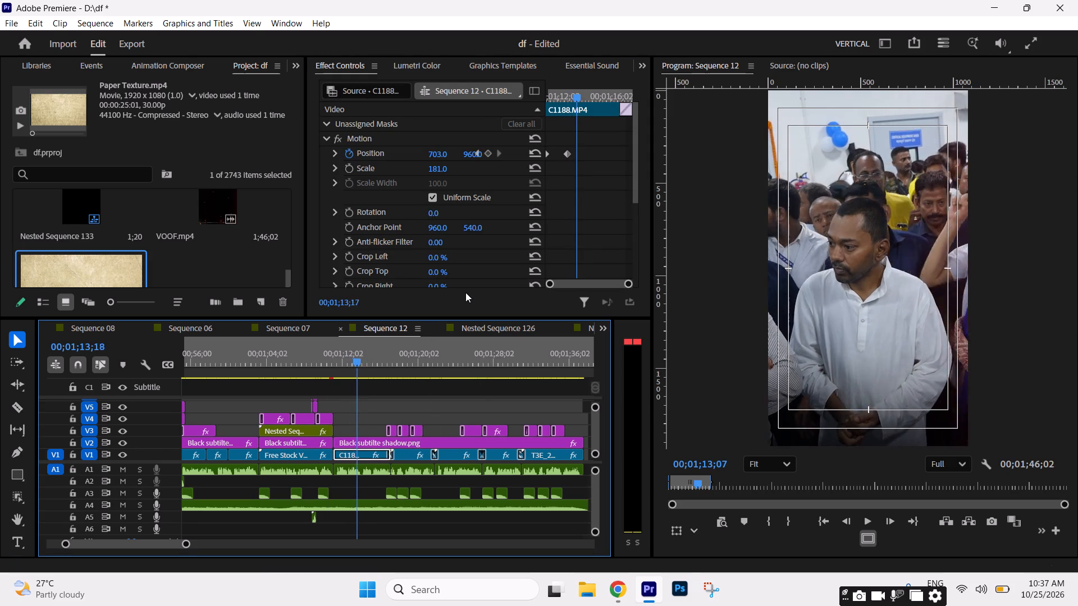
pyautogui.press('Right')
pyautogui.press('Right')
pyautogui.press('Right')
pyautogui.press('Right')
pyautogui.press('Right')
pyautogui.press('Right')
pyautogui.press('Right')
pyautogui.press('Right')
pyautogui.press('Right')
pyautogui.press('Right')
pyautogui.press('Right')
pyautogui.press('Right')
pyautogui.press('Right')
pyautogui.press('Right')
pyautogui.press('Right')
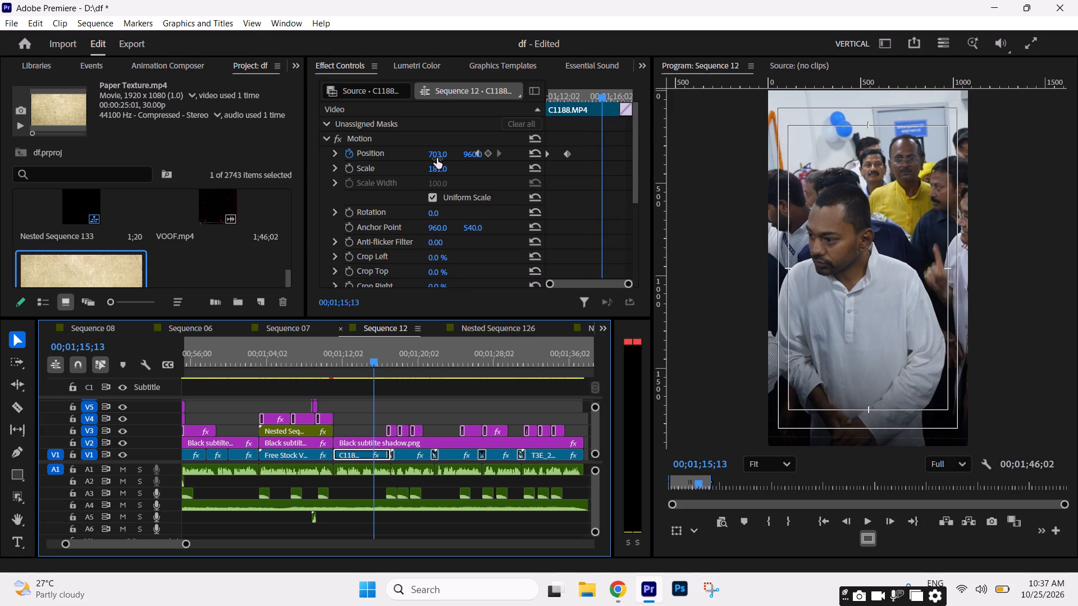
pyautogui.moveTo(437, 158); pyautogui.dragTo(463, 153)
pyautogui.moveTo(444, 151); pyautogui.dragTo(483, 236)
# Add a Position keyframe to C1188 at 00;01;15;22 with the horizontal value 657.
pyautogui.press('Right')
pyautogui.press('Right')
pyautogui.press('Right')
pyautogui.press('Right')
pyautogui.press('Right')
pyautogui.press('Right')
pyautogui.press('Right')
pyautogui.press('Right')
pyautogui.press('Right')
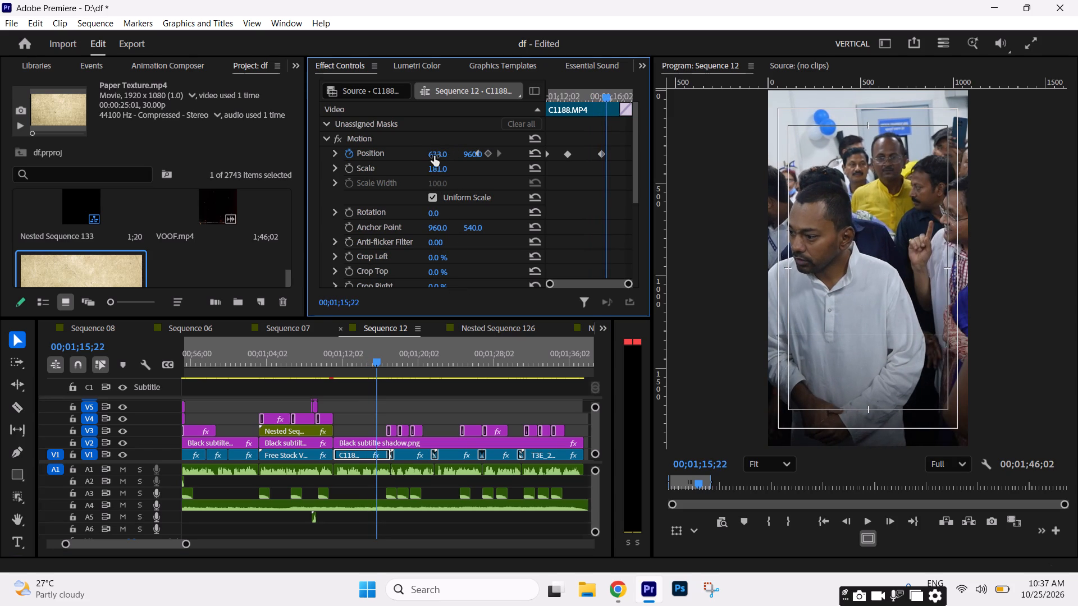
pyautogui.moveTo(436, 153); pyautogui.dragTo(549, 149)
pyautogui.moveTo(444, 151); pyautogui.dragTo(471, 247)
# Add a Position keyframe to C1188 at 00;01;16;25, shifting the picture horizontally to bring the man in white back towards the centre.
pyautogui.press('Right')
pyautogui.press('Right')
pyautogui.press('Right')
pyautogui.press('Right')
pyautogui.press('Right')
pyautogui.press('Right')
pyautogui.press('Right')
pyautogui.press('Right')
pyautogui.press('Right')
pyautogui.press('Right')
pyautogui.click(447, 162)
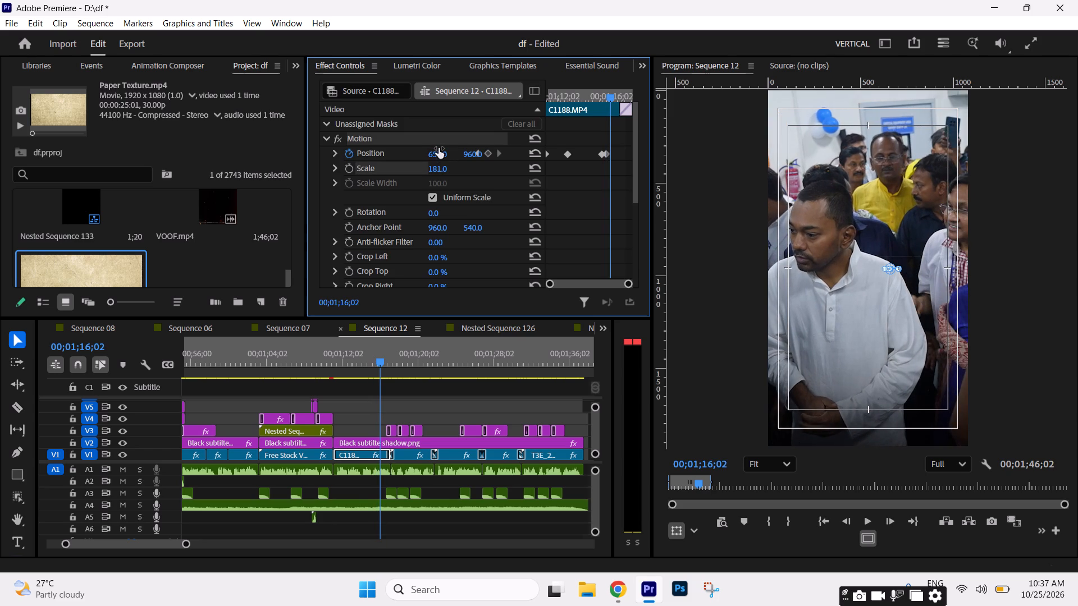
pyautogui.press('Right')
pyautogui.press('Right')
pyautogui.press('Right')
pyautogui.press('Right')
pyautogui.press('Right')
pyautogui.press('Right')
pyautogui.press('Right')
pyautogui.press('Right')
pyautogui.press('Right')
pyautogui.press('Right')
pyautogui.press('Right')
pyautogui.press('Right')
pyautogui.press('Right')
pyautogui.press('Right')
pyautogui.press('Right')
pyautogui.press('Right')
pyautogui.press('Right')
pyautogui.press('Right')
pyautogui.press('Right')
pyautogui.press('Right')
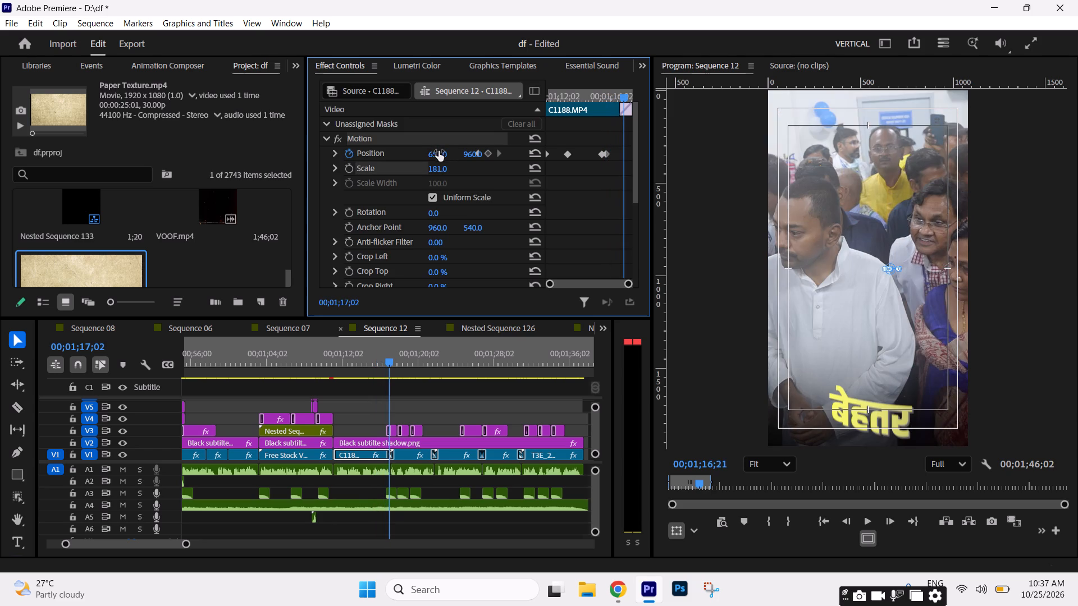
pyautogui.press('Left')
pyautogui.press('Left')
pyautogui.press('Left')
pyautogui.press('Left')
pyautogui.press('Left')
pyautogui.press('Left')
pyautogui.press('Left')
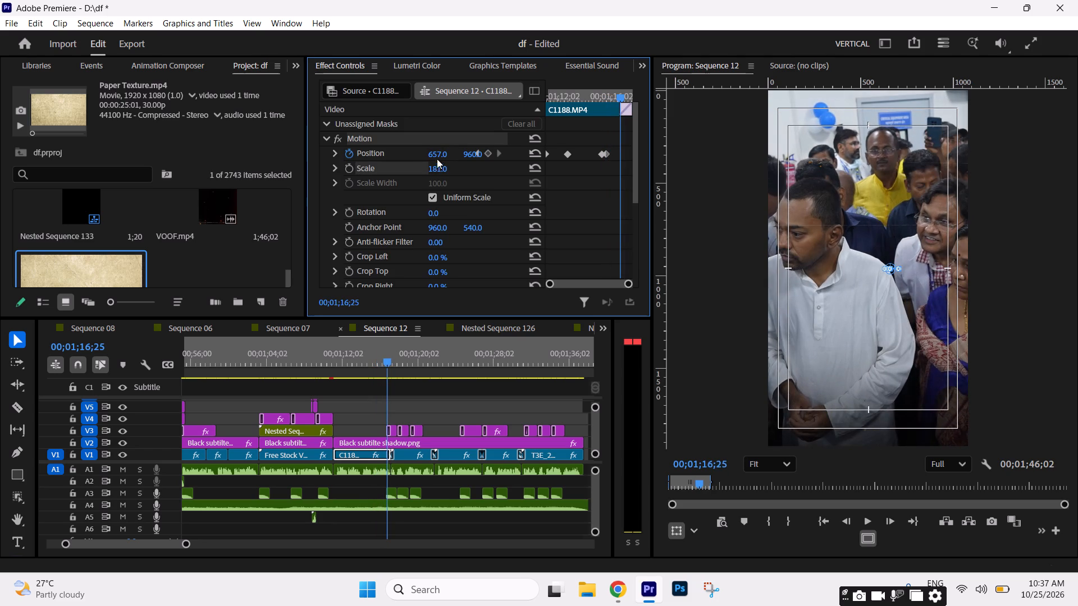
pyautogui.moveTo(434, 155); pyautogui.dragTo(596, 162)
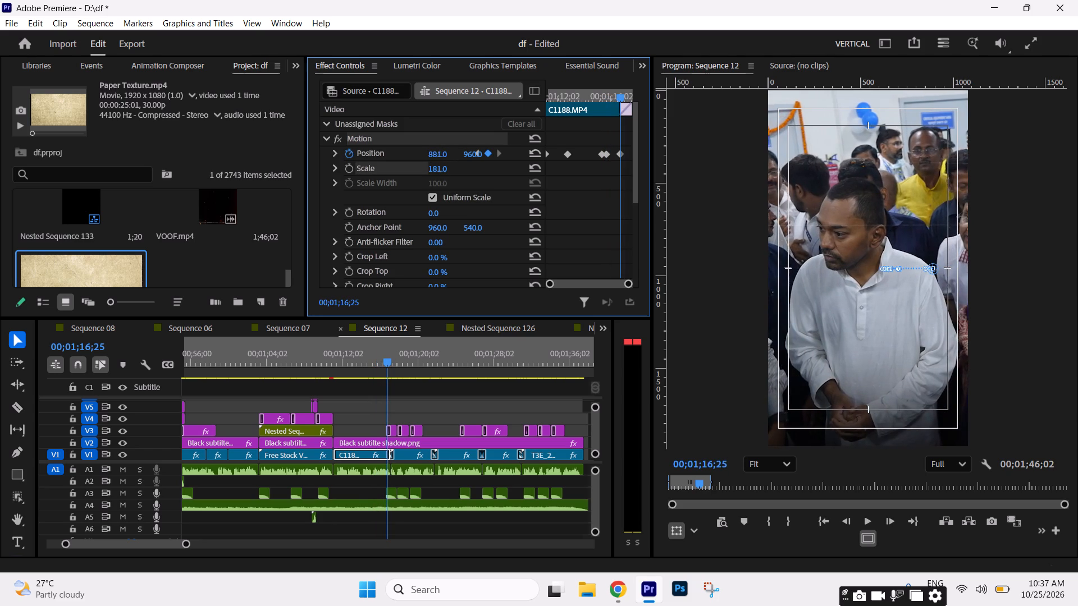
pyautogui.moveTo(596, 162); pyautogui.dragTo(587, 163)
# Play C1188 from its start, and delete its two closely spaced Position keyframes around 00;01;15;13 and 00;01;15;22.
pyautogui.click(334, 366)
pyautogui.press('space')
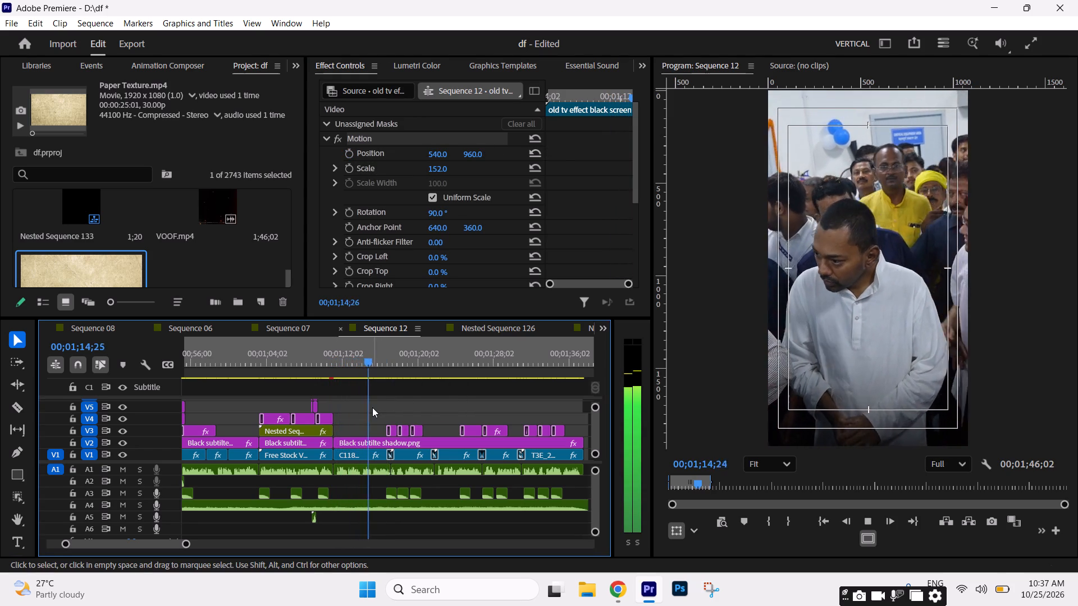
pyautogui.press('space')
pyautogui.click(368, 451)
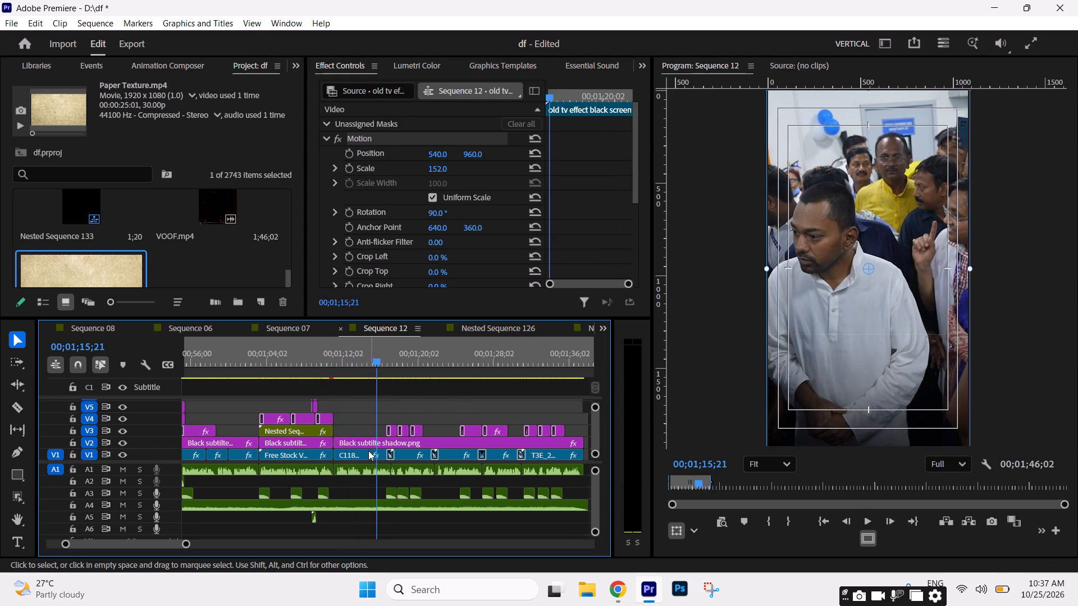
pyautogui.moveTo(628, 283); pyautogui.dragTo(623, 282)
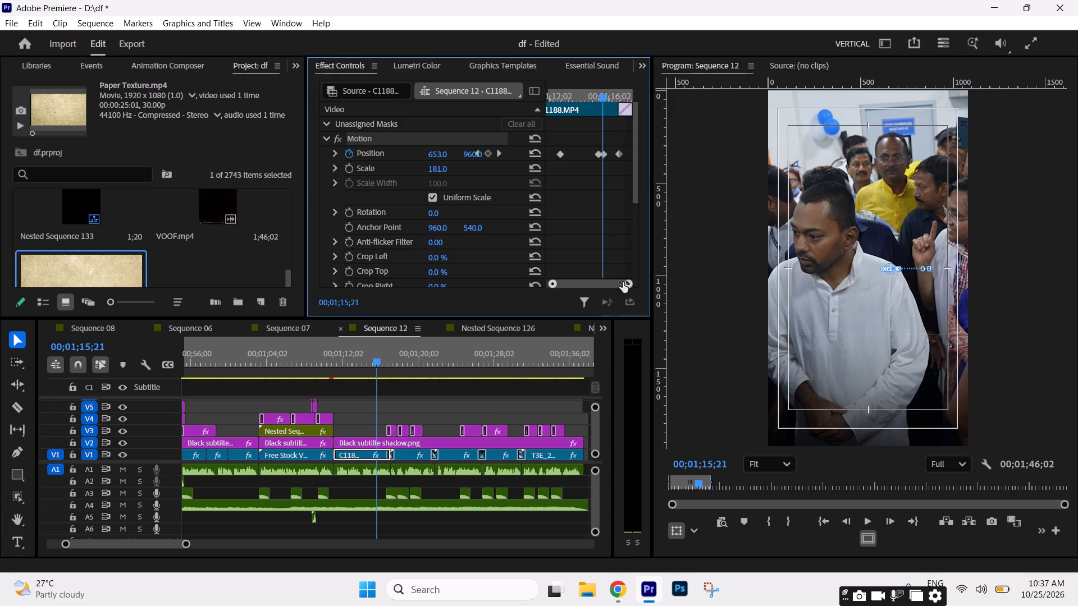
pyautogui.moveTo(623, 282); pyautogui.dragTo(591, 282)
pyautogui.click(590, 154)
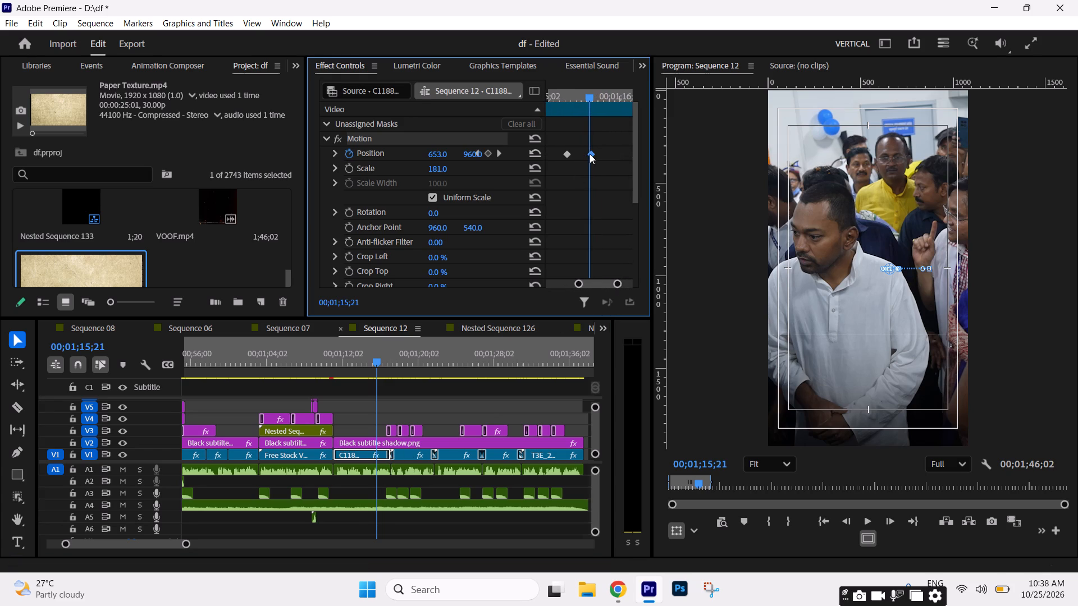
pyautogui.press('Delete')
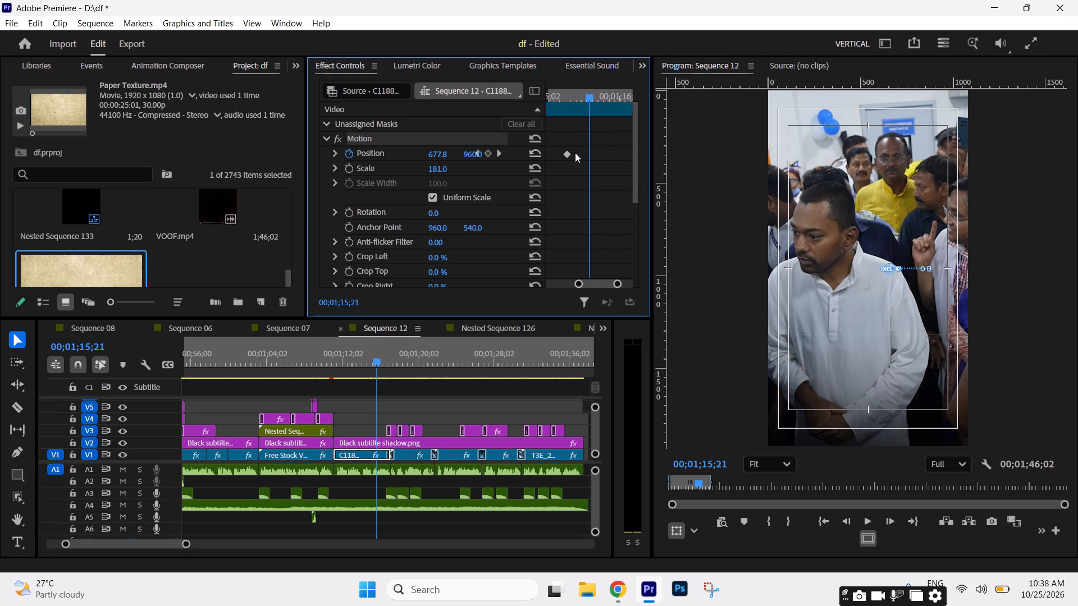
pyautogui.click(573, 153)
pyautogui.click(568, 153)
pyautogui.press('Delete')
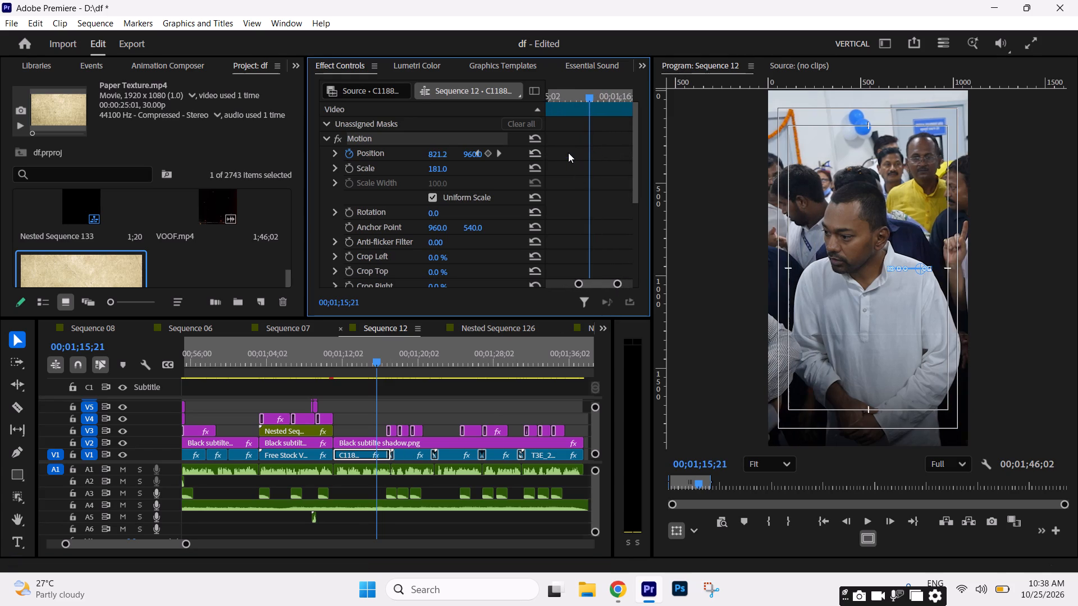
# Play through C1188, and add a Position keyframe at 00;01;14;17 with the horizontal value 703.5.
pyautogui.press('space')
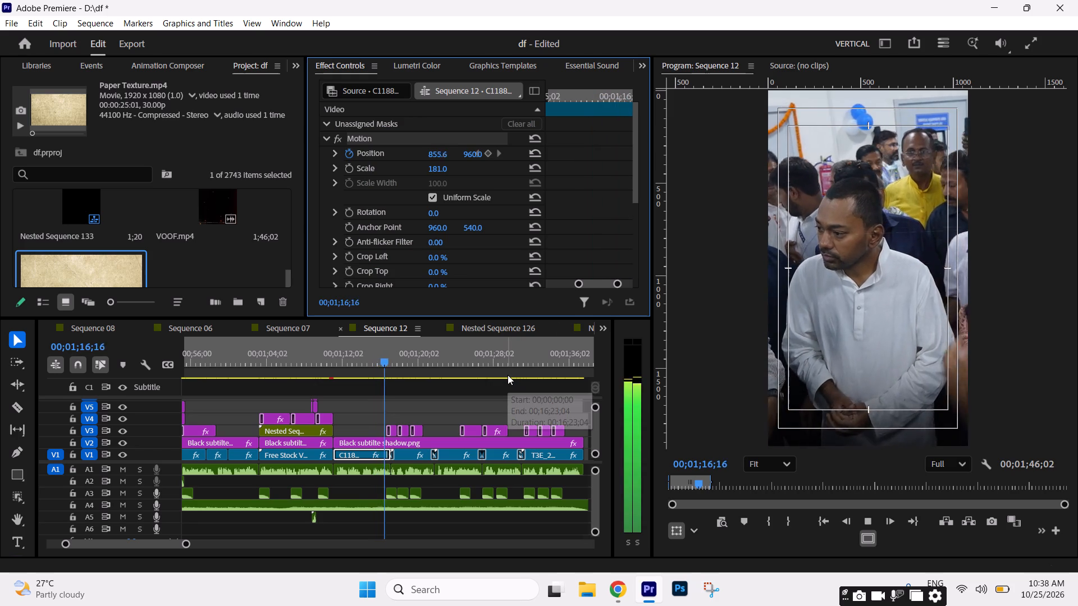
pyautogui.press('space')
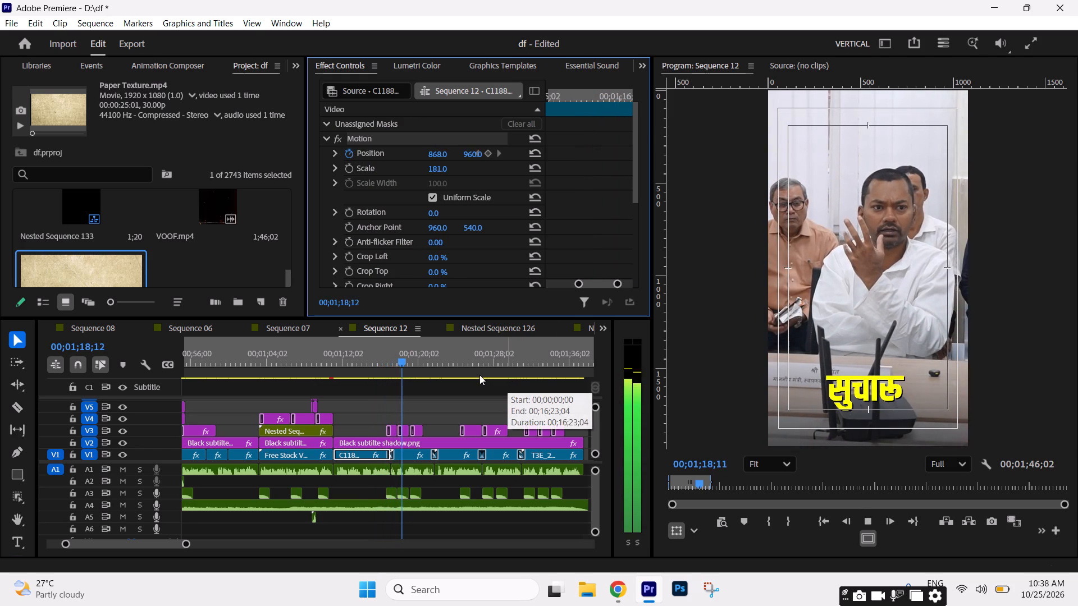
pyautogui.click(346, 368)
pyautogui.press('space')
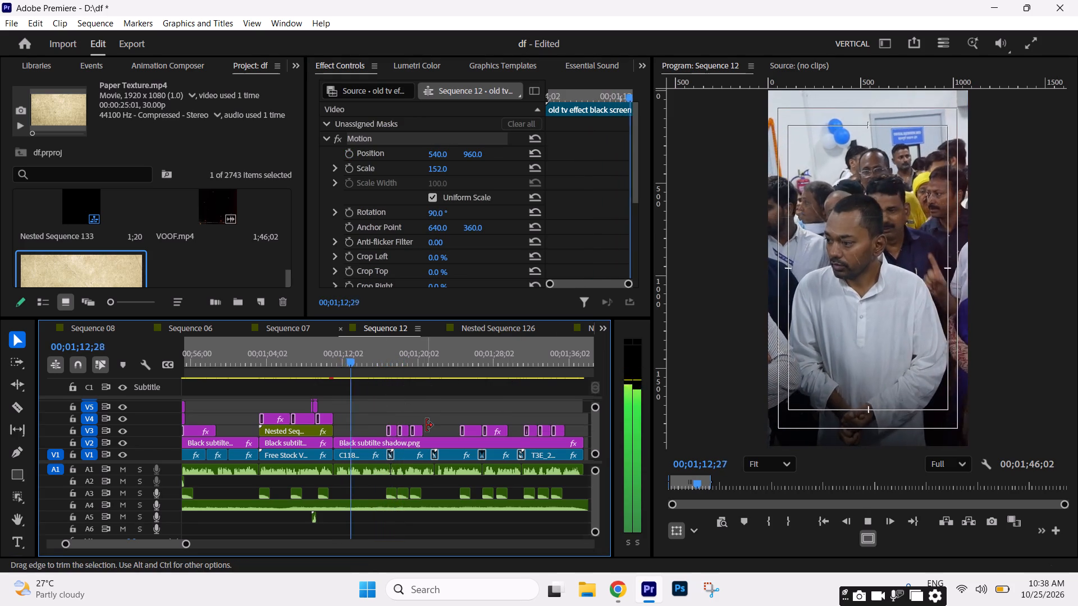
pyautogui.press('space')
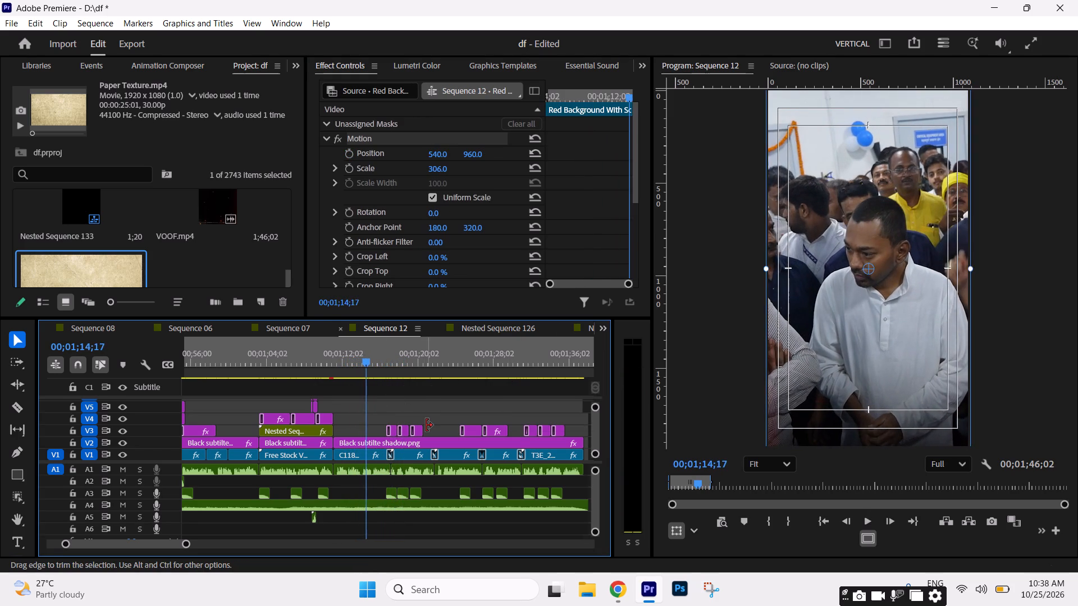
pyautogui.press('space')
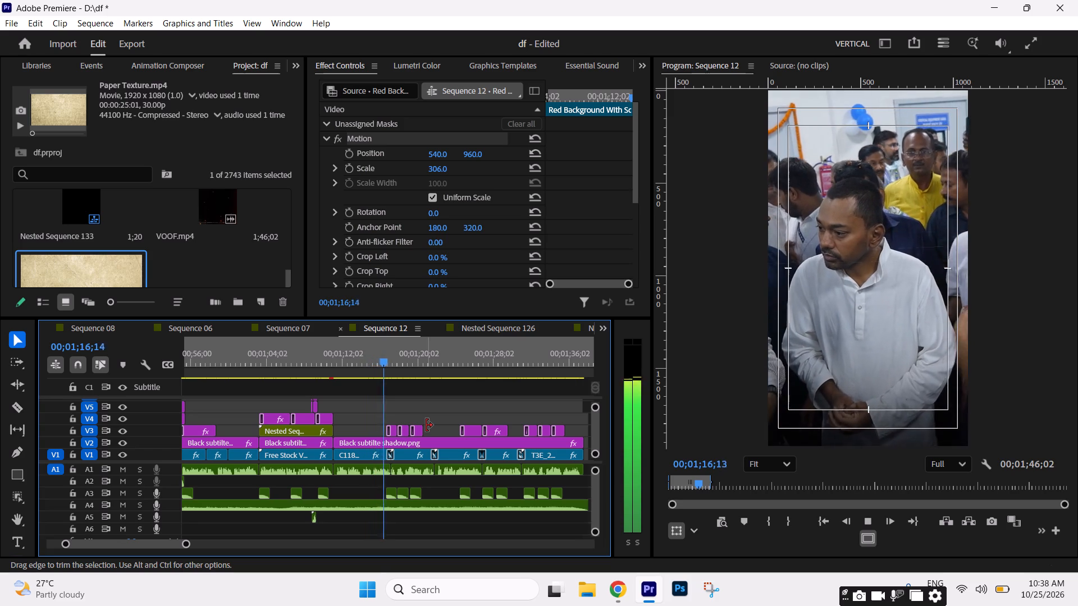
pyautogui.press('space')
pyautogui.moveTo(383, 358); pyautogui.dragTo(362, 366)
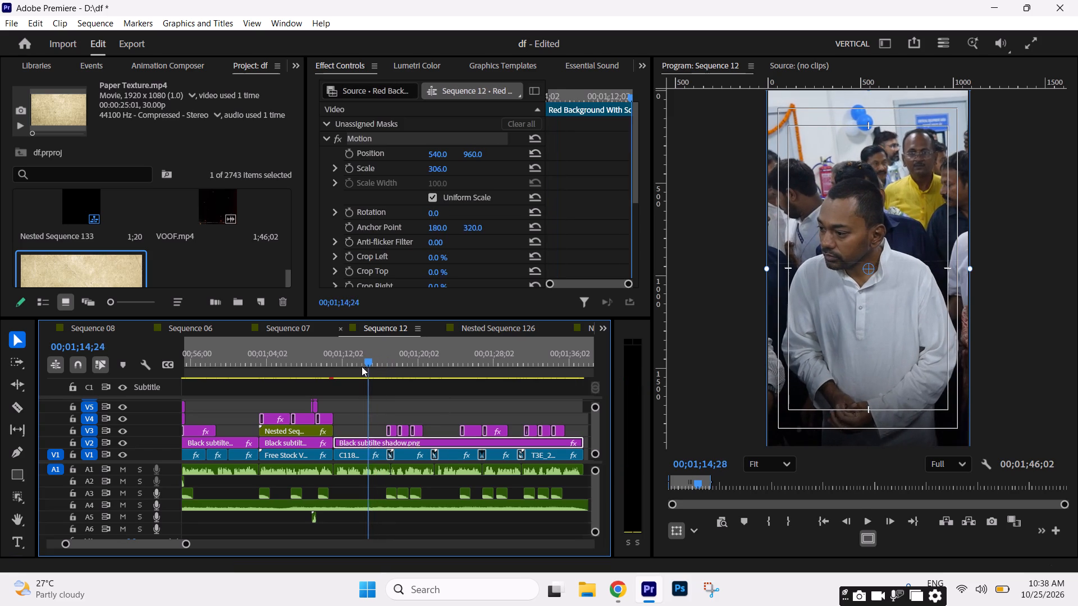
pyautogui.moveTo(362, 366); pyautogui.dragTo(364, 366)
pyautogui.click(361, 449)
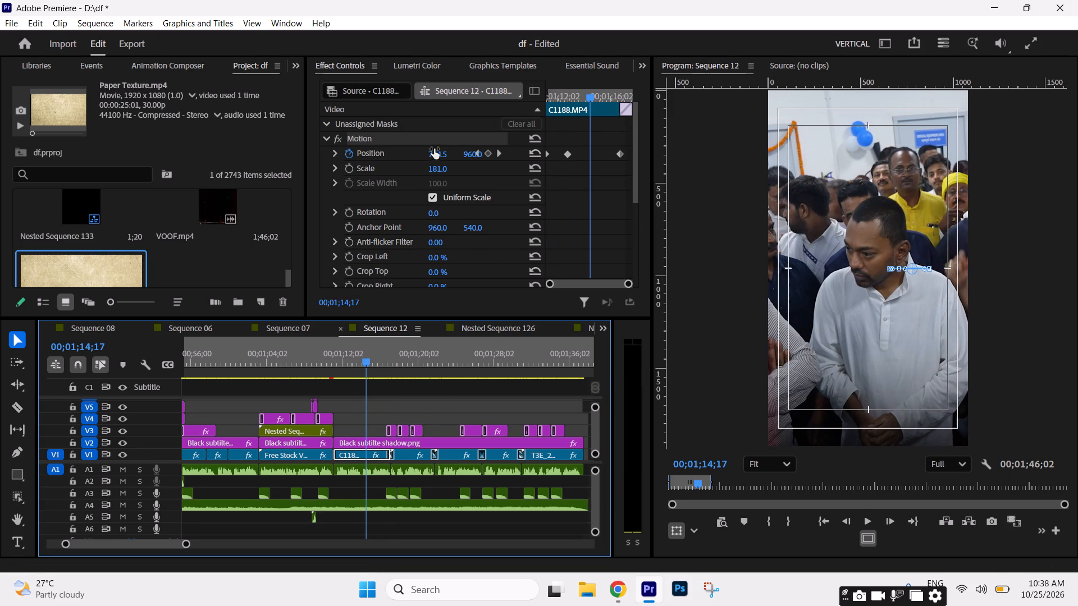
pyautogui.moveTo(434, 154); pyautogui.dragTo(384, 158)
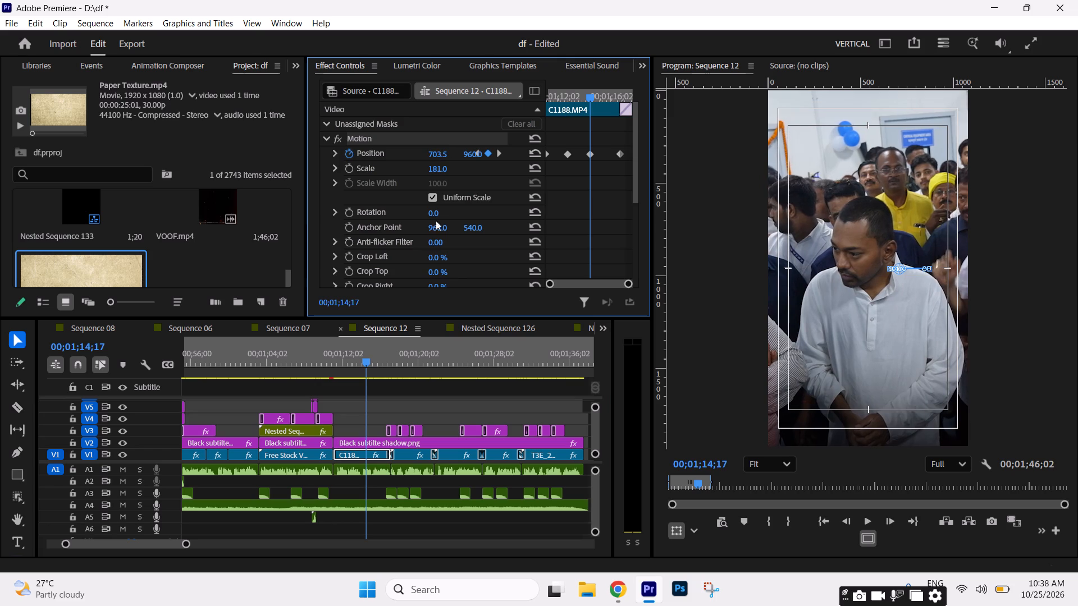
# Play Sequence 12 from the new C1188 keyframe through the end of the edit to review the framing.
pyautogui.press('space')
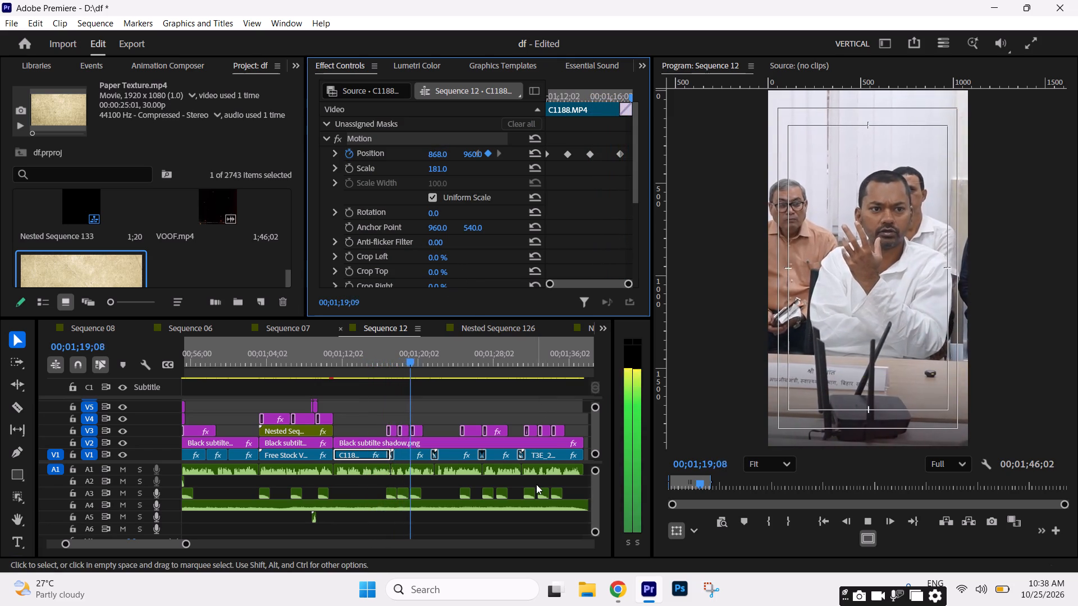
pyautogui.press('space')
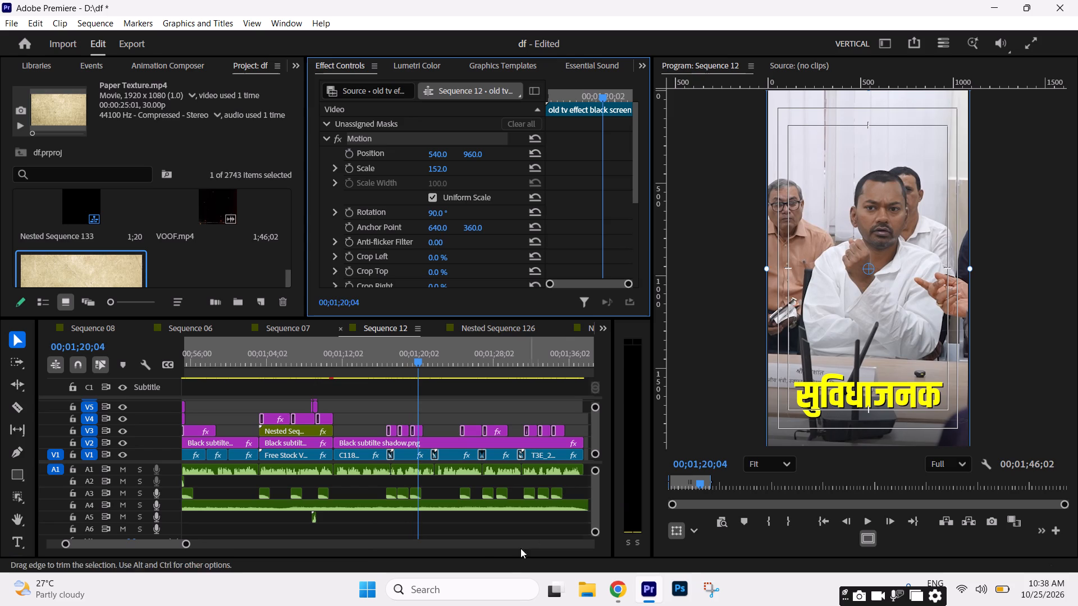
pyautogui.moveTo(188, 545); pyautogui.dragTo(212, 539)
pyautogui.press('space')
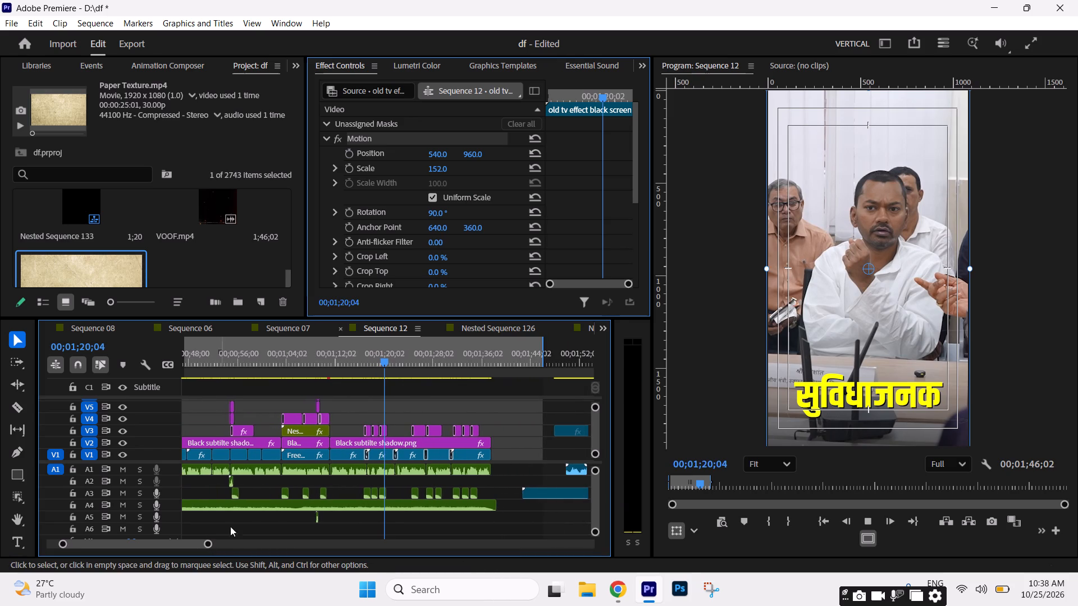
pyautogui.click(450, 403)
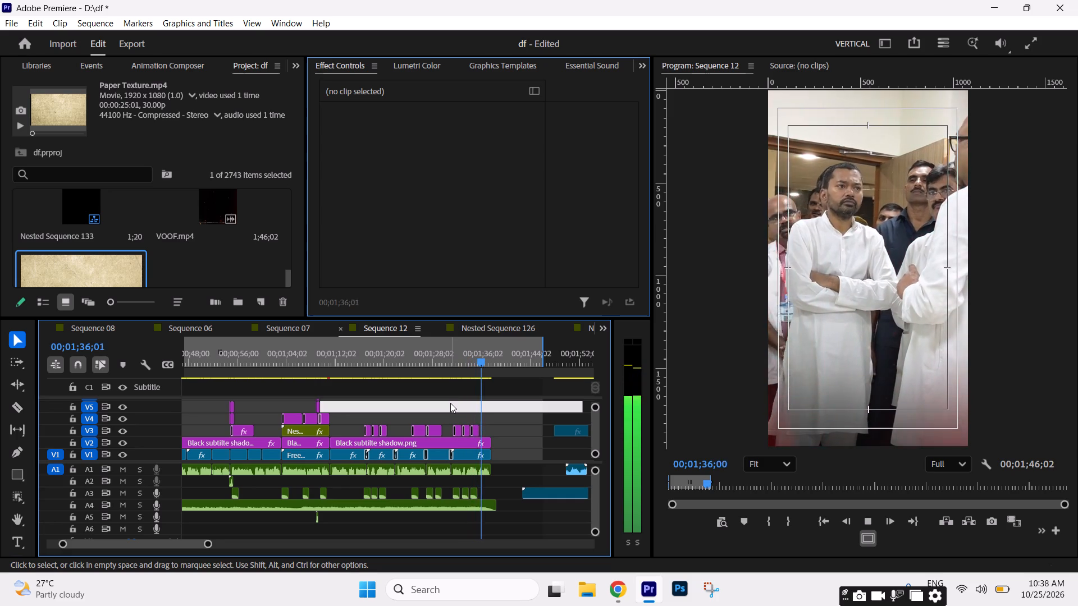
pyautogui.press('space')
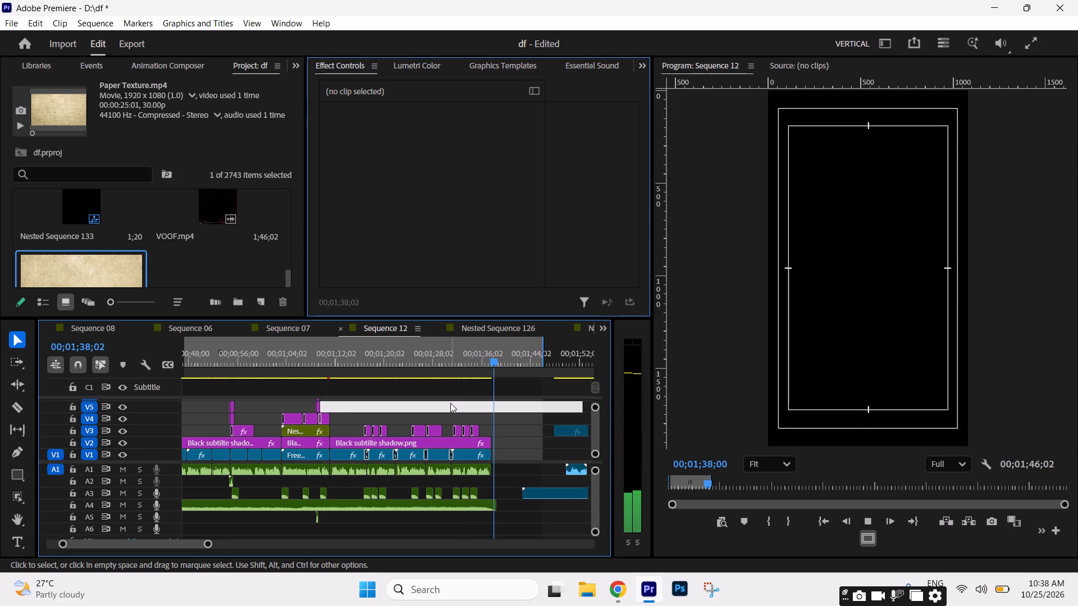
# Set the sequence Out point at 00;01;37;20, where the last picture clip ends.
pyautogui.press('Up')
pyautogui.press('Left')
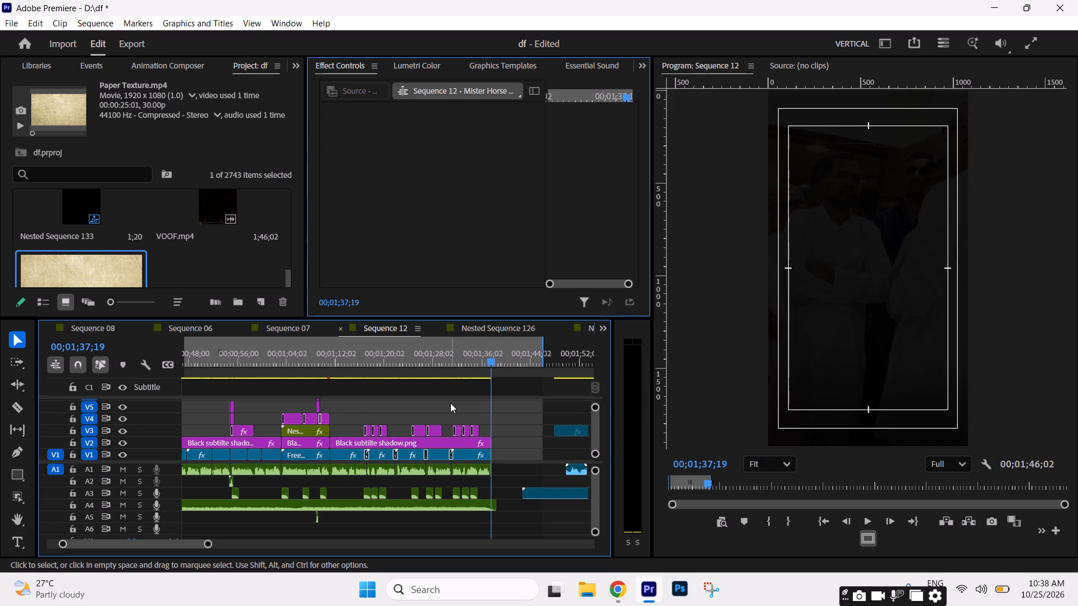
pyautogui.press('Right')
pyautogui.press('o')
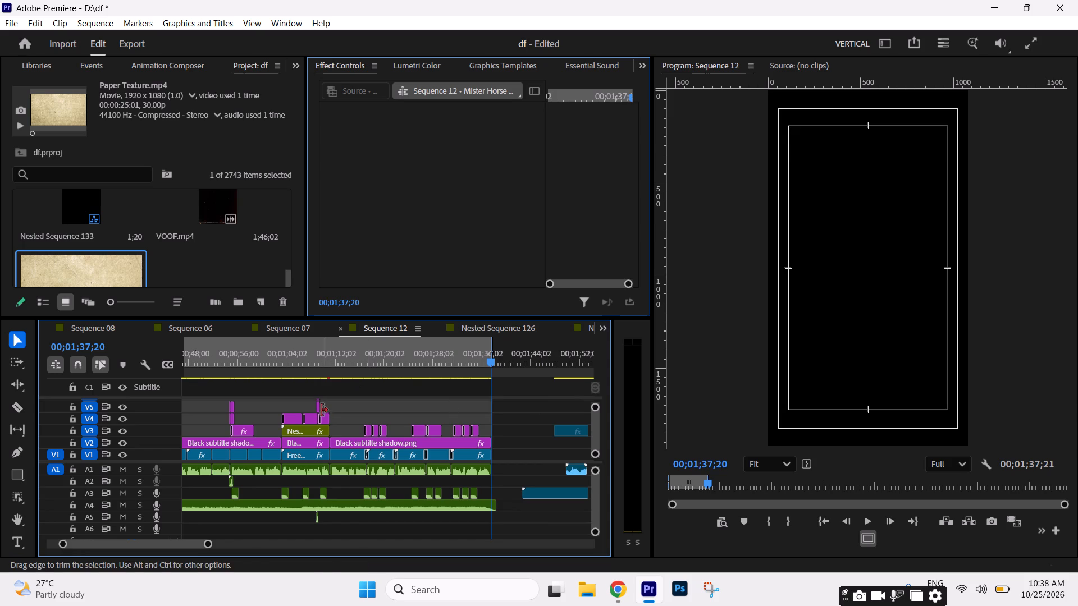
# Move the short Mister Horse transition on V5, with its A5 sound, along to the cut where C1188 begins.
pyautogui.moveTo(318, 406); pyautogui.dragTo(330, 407)
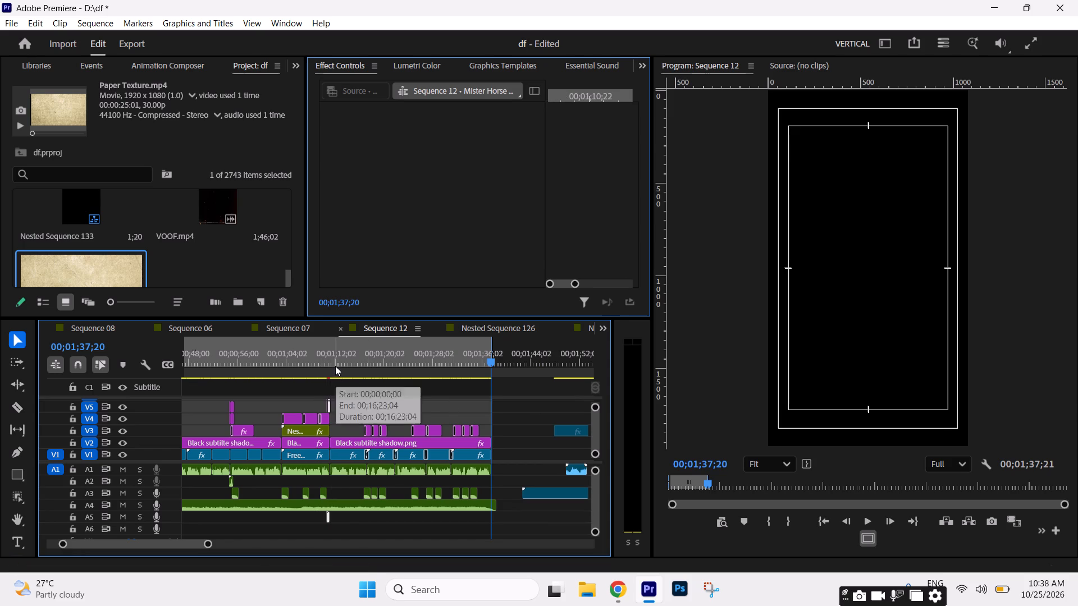
pyautogui.click(335, 366)
pyautogui.moveTo(206, 545); pyautogui.dragTo(117, 546)
pyautogui.moveTo(342, 408); pyautogui.dragTo(359, 408)
# Set the sequence In point at 00;00;00;00.
pyautogui.moveTo(127, 543); pyautogui.dragTo(264, 540)
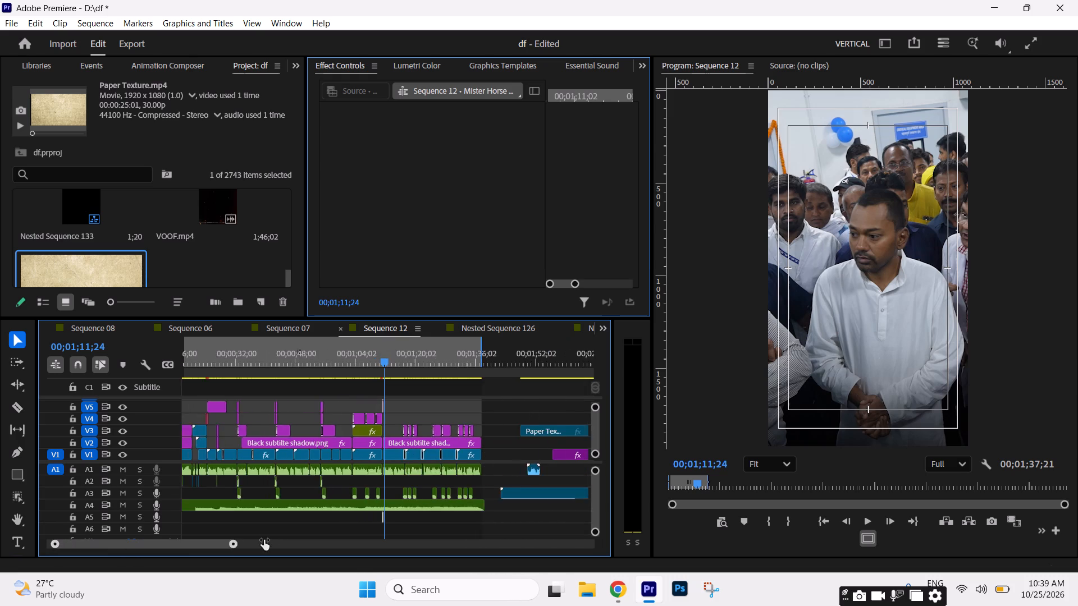
pyautogui.moveTo(264, 540); pyautogui.dragTo(269, 538)
pyautogui.moveTo(340, 371); pyautogui.dragTo(30, 388)
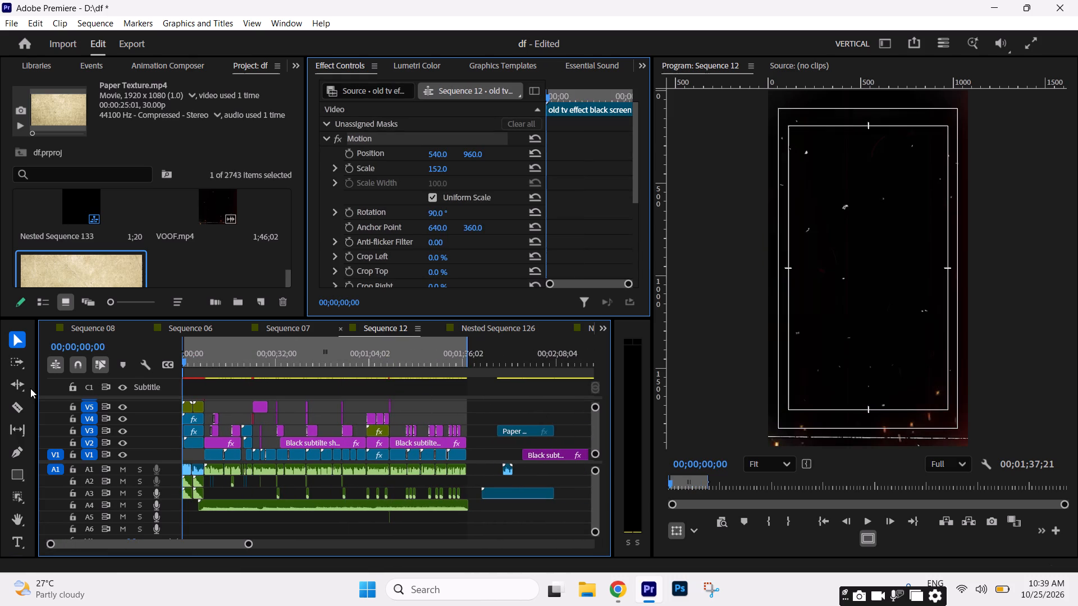
pyautogui.press('Home')
pyautogui.press('Home')
pyautogui.press('Home')
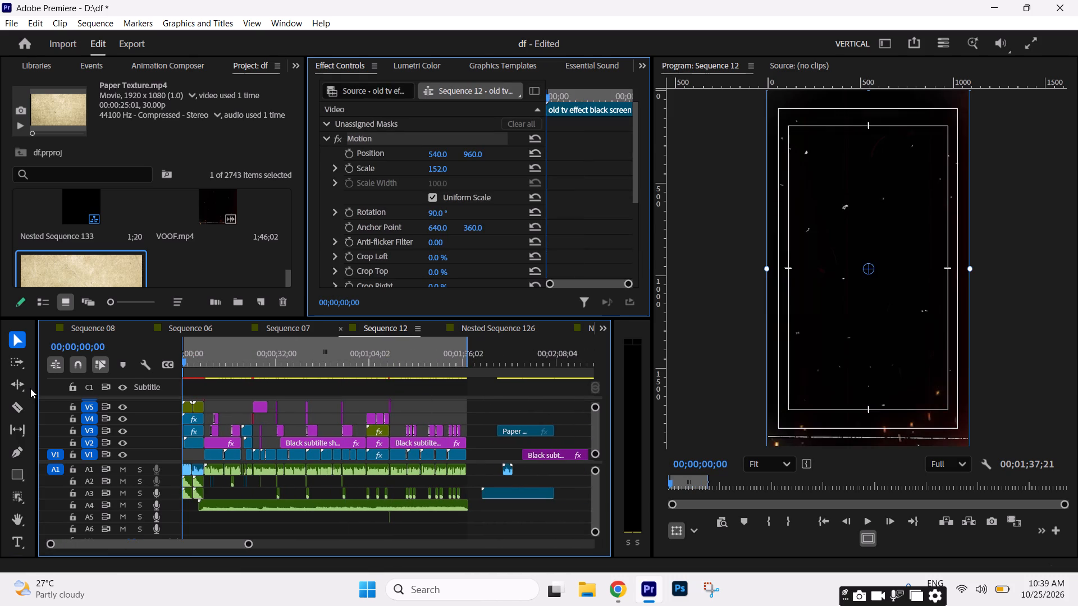
pyautogui.write('i====')
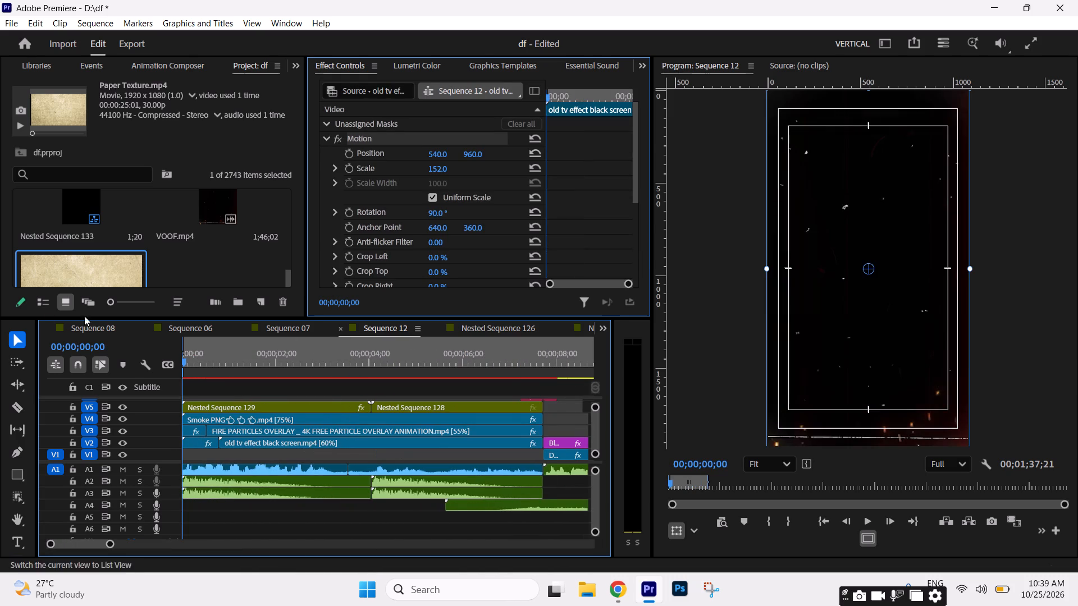
# Set the Out point at 00;01;37;20, at the end of clip T3E_2119.MOV.
pyautogui.click(506, 361)
pyautogui.write('----')
pyautogui.click(466, 365)
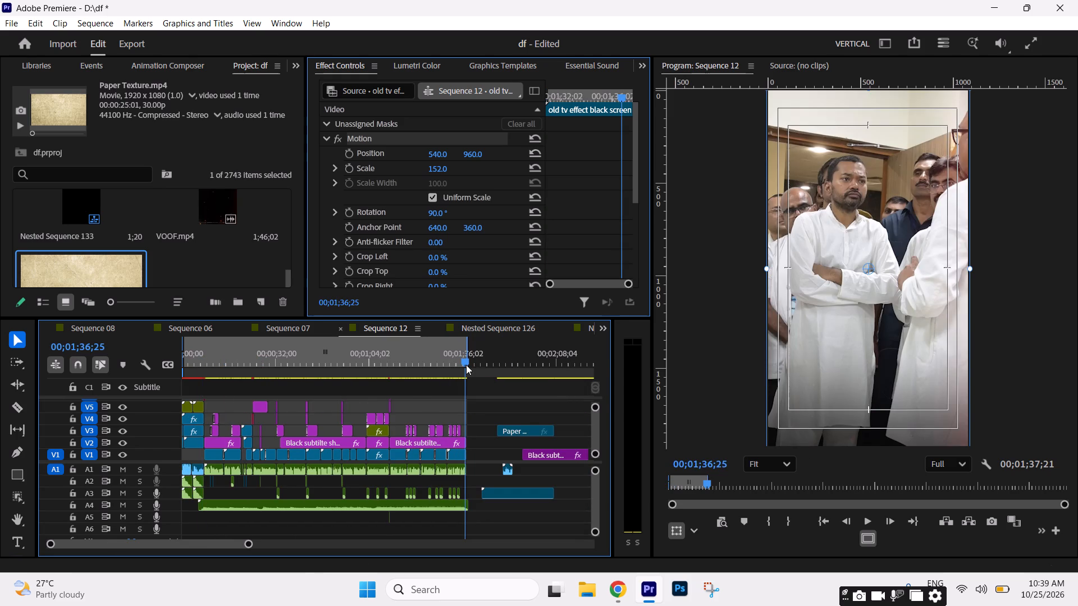
pyautogui.press('Down')
pyautogui.write('====')
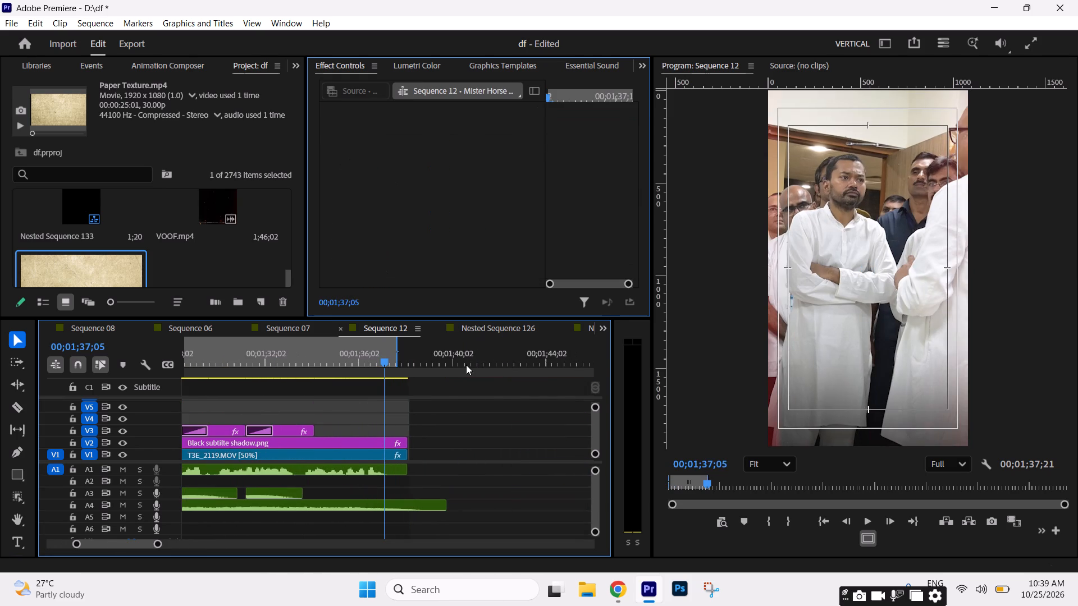
pyautogui.press('Down')
pyautogui.press('o')
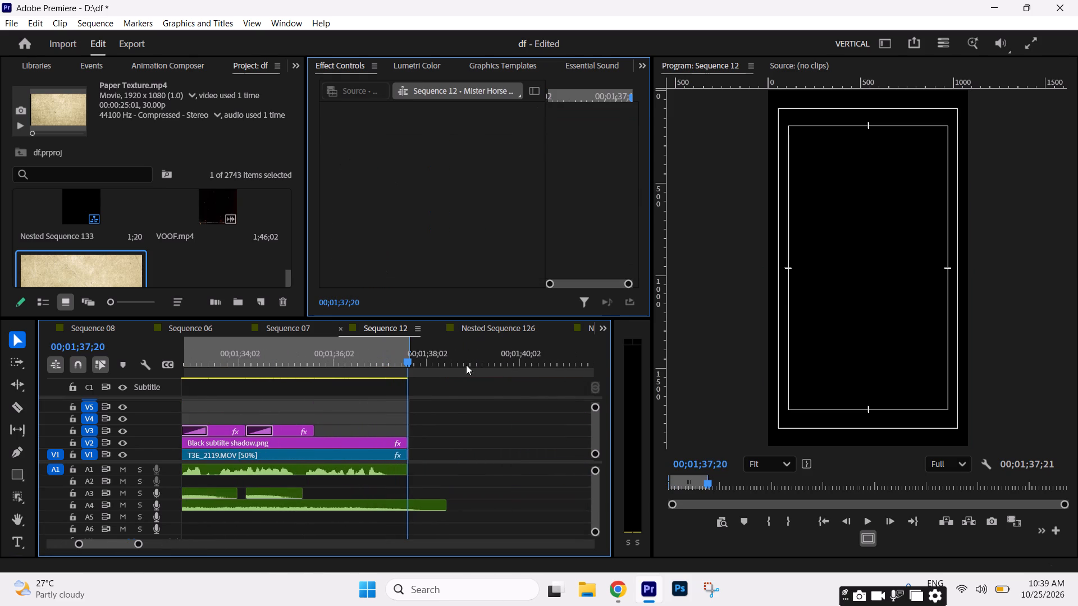
# Enlarge the audio tracks and move the music fade's starting volume keyframe on A4 back to about 00;01;35;01.
pyautogui.moveTo(596, 535); pyautogui.dragTo(597, 533)
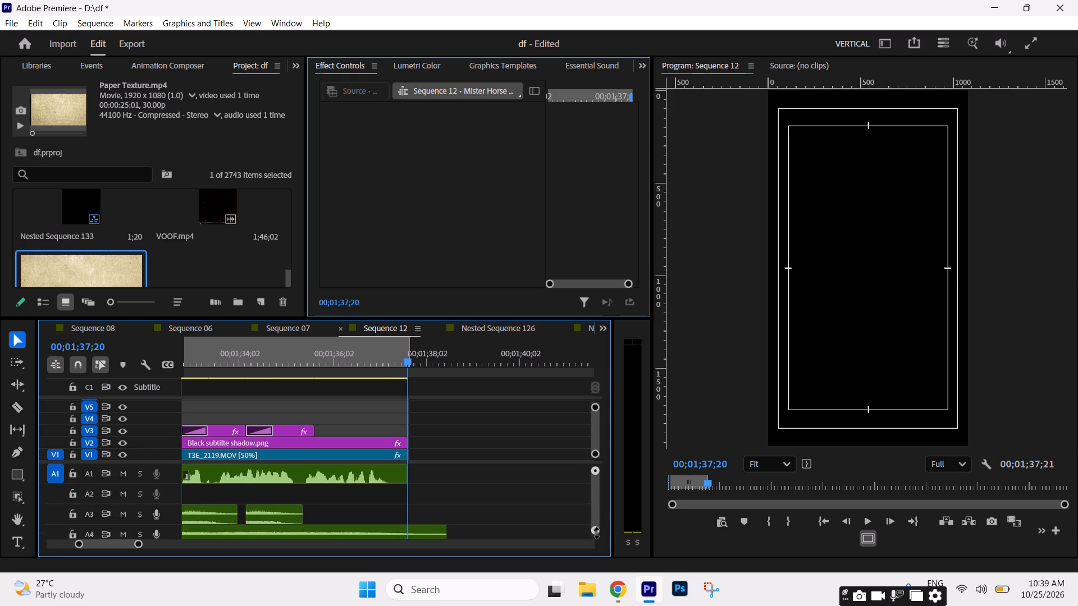
pyautogui.moveTo(597, 533); pyautogui.dragTo(599, 528)
pyautogui.click(596, 492)
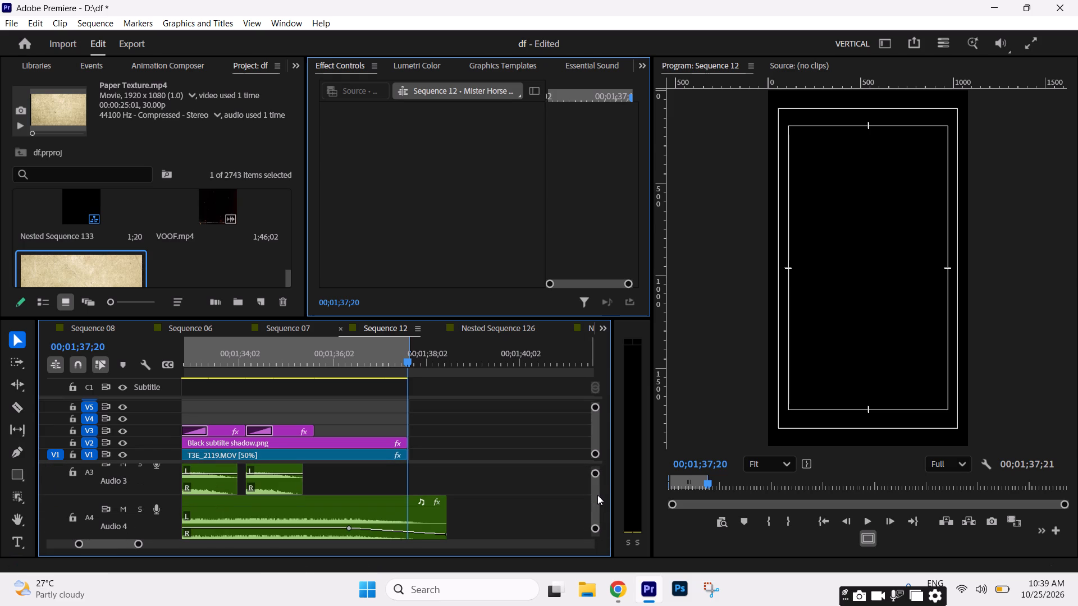
pyautogui.click(596, 496)
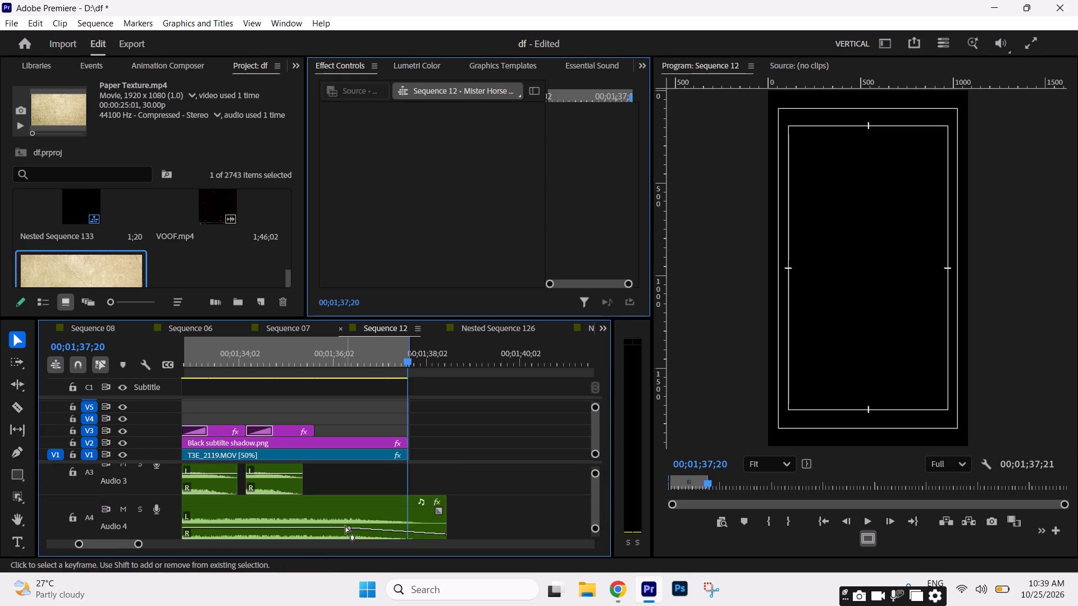
pyautogui.moveTo(349, 530); pyautogui.dragTo(343, 531)
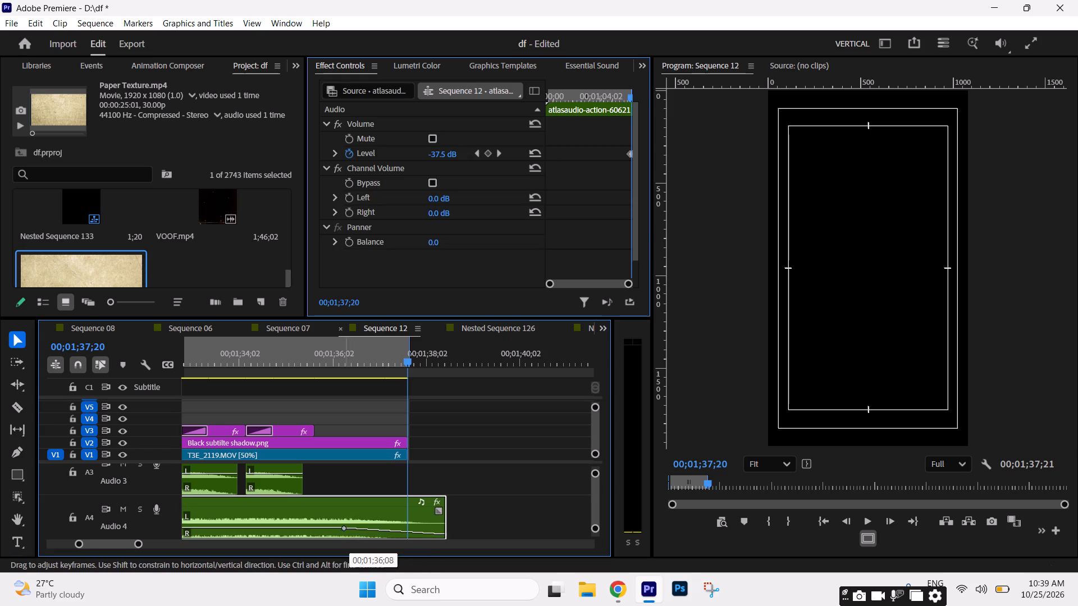
pyautogui.moveTo(343, 531); pyautogui.dragTo(286, 522)
# Trim the end of the A4 music clip back to the last picture frame at 00;01;37;20.
pyautogui.moveTo(448, 524); pyautogui.dragTo(413, 518)
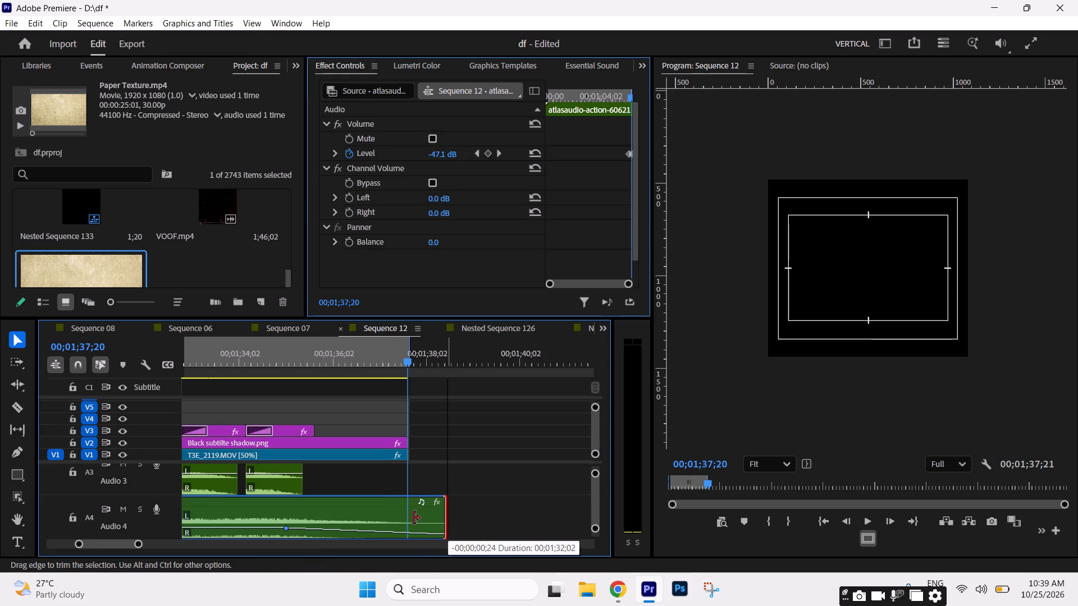
pyautogui.moveTo(413, 518); pyautogui.dragTo(412, 516)
# Nudge the music's fade-start keyframe slightly earlier, and use the Pen tool to add a lowered volume keyframe at the clip's end.
pyautogui.moveTo(289, 529); pyautogui.dragTo(287, 529)
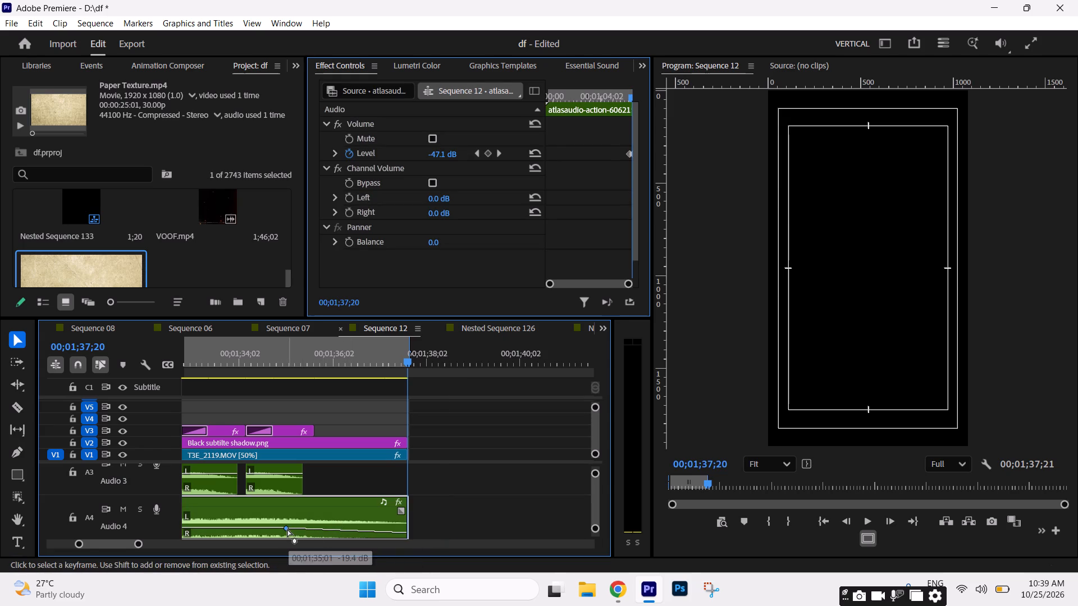
pyautogui.moveTo(287, 529); pyautogui.dragTo(283, 529)
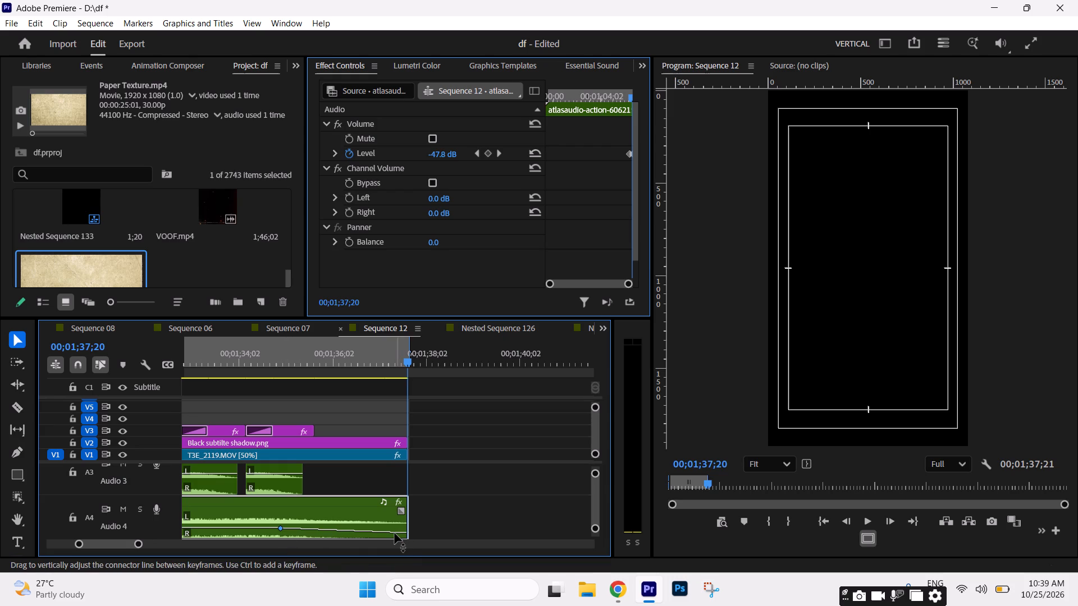
pyautogui.click(16, 449)
pyautogui.moveTo(374, 533); pyautogui.dragTo(375, 533)
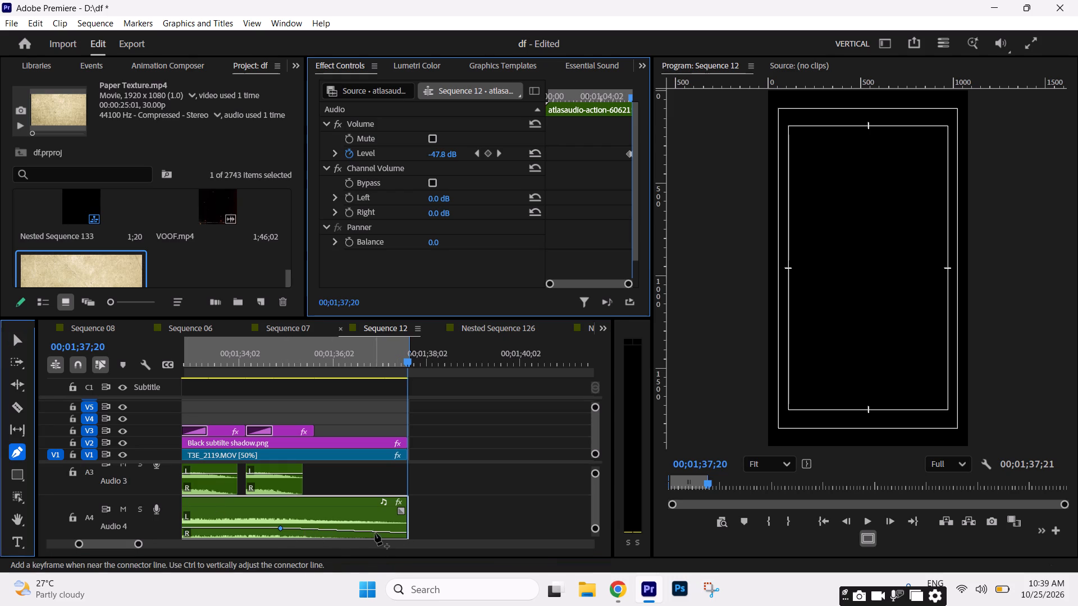
pyautogui.moveTo(375, 533); pyautogui.dragTo(406, 548)
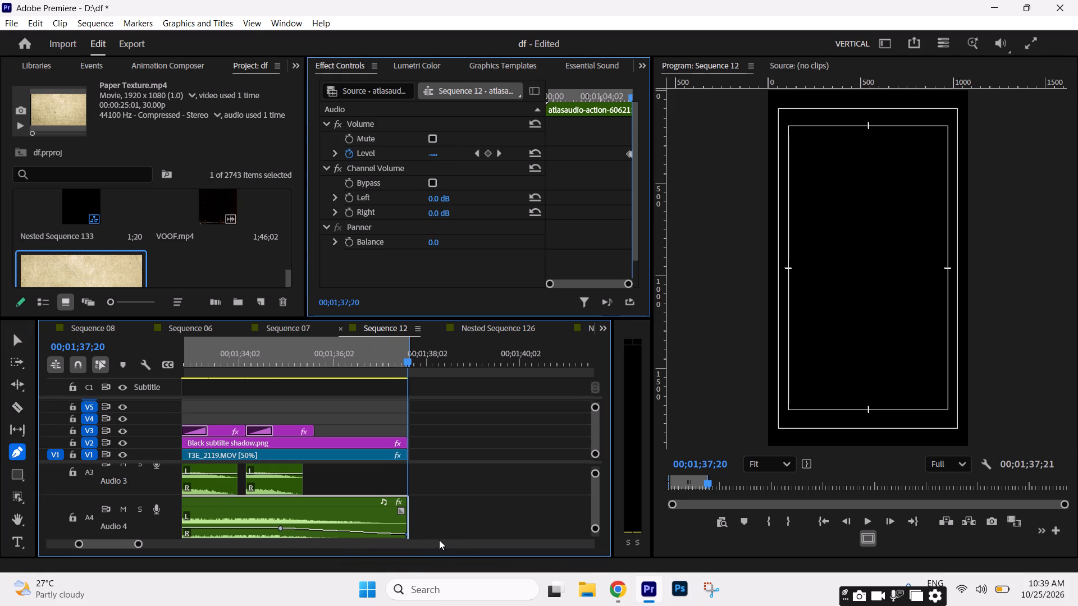
pyautogui.press('v')
pyautogui.click(476, 515)
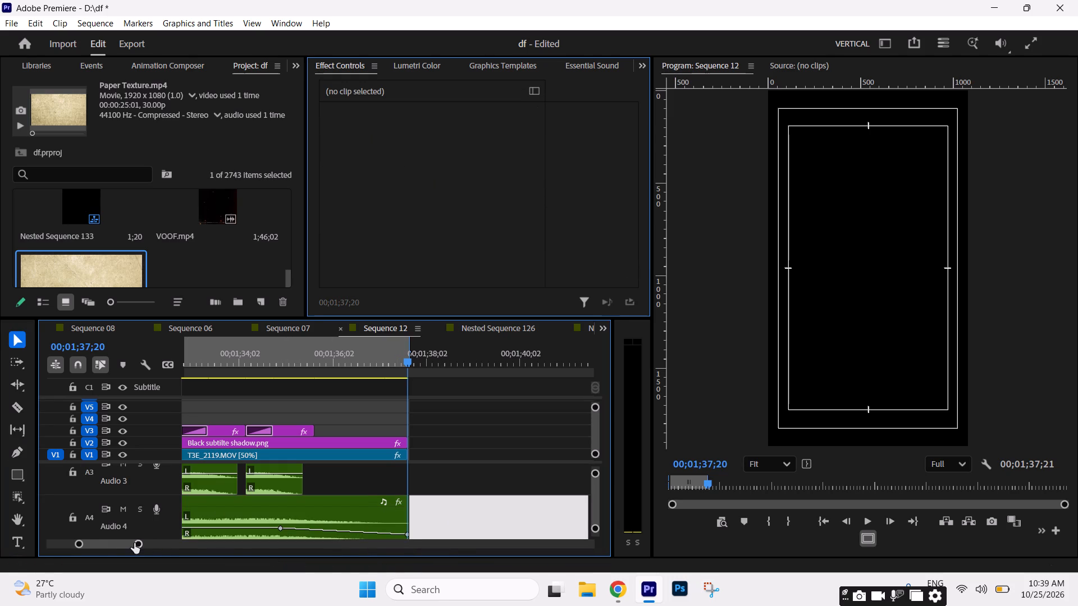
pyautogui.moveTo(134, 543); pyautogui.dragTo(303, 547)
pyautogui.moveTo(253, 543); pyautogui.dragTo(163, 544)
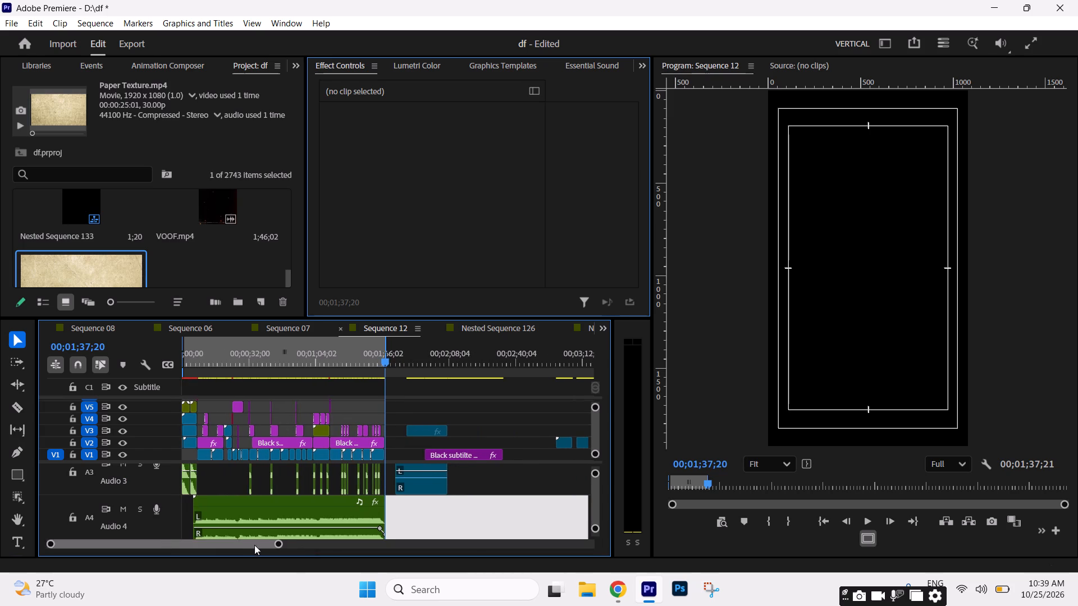
# Delete the leftover clips on V1 to V3 and A1 to A3 just past the Out point, up to about 00;03;00.
pyautogui.moveTo(280, 547); pyautogui.dragTo(302, 549)
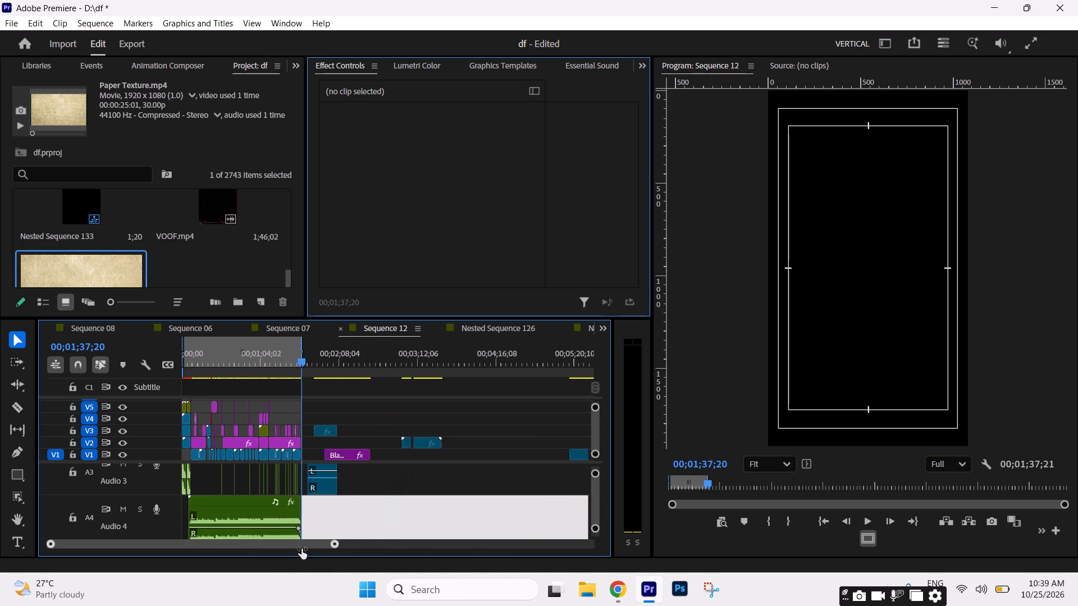
pyautogui.moveTo(302, 549); pyautogui.dragTo(300, 549)
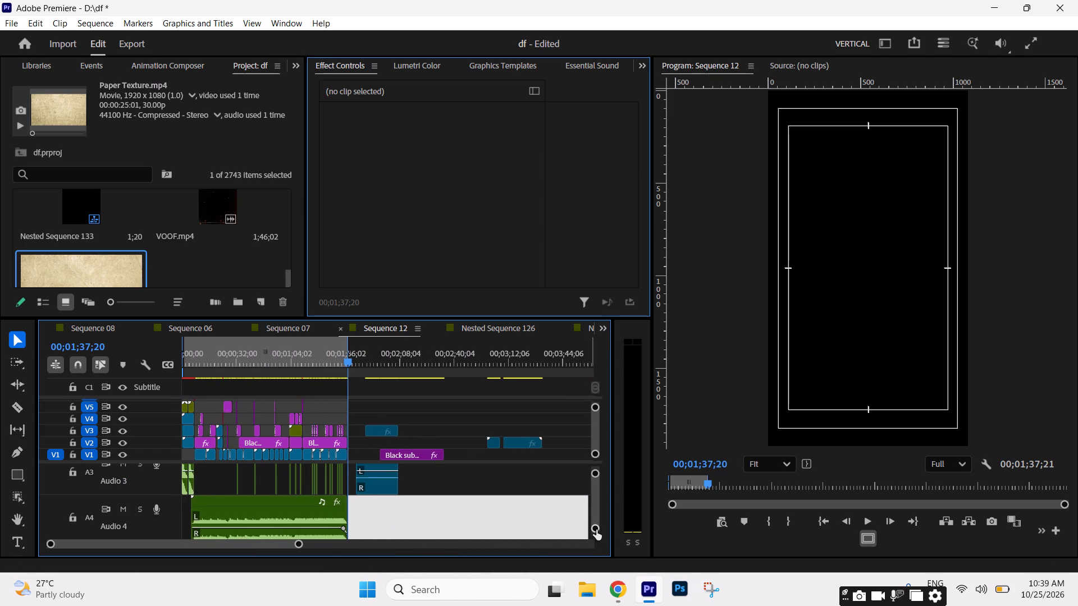
pyautogui.moveTo(596, 530); pyautogui.dragTo(600, 539)
pyautogui.click(300, 350)
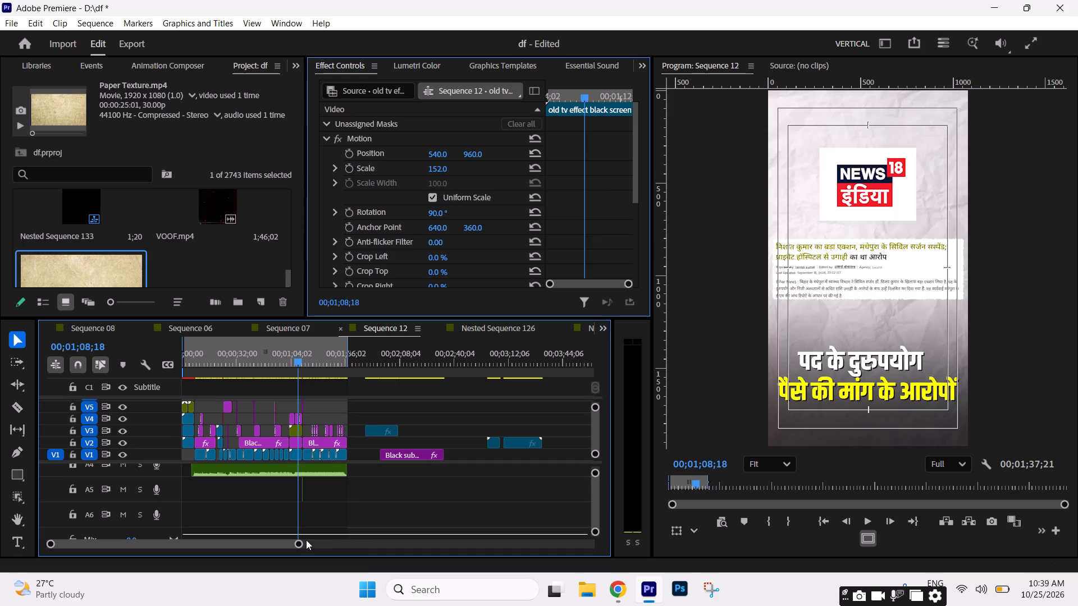
pyautogui.moveTo(299, 545); pyautogui.dragTo(148, 548)
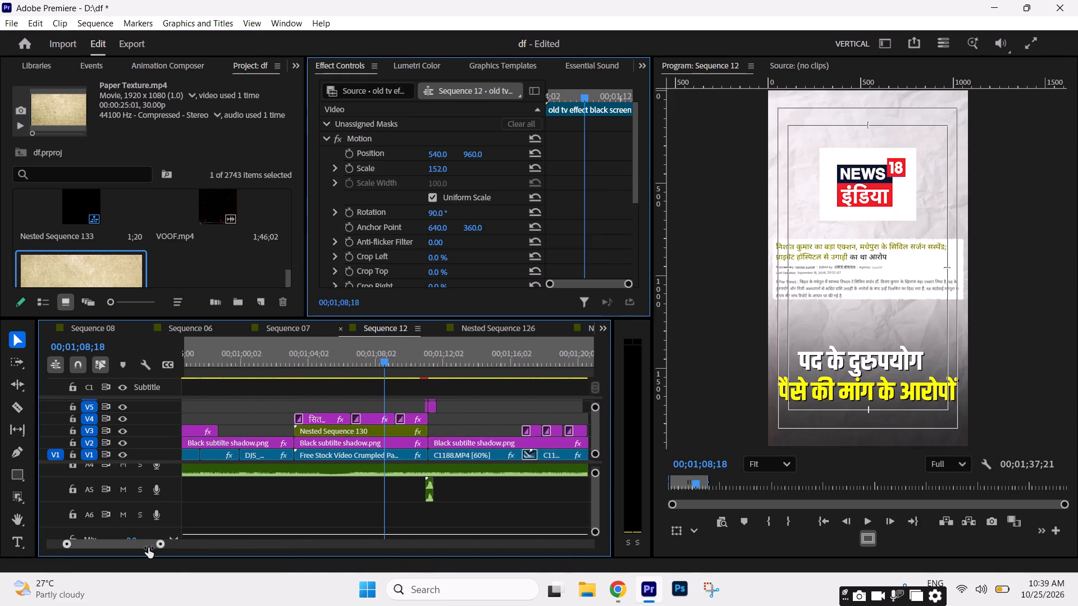
pyautogui.moveTo(148, 548); pyautogui.dragTo(276, 544)
pyautogui.moveTo(441, 502); pyautogui.dragTo(424, 458)
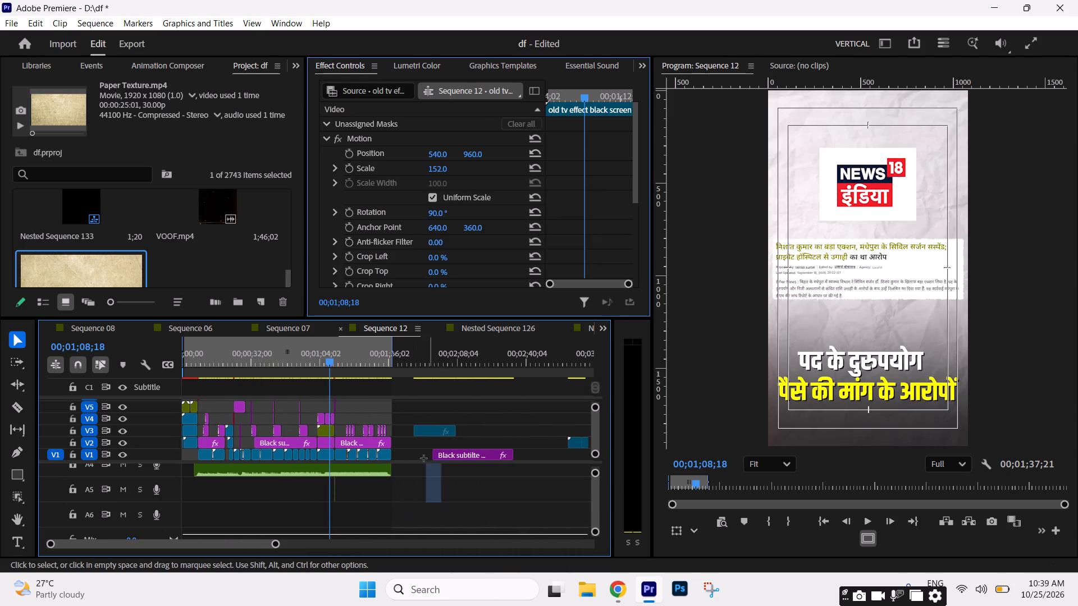
pyautogui.moveTo(424, 458); pyautogui.dragTo(421, 444)
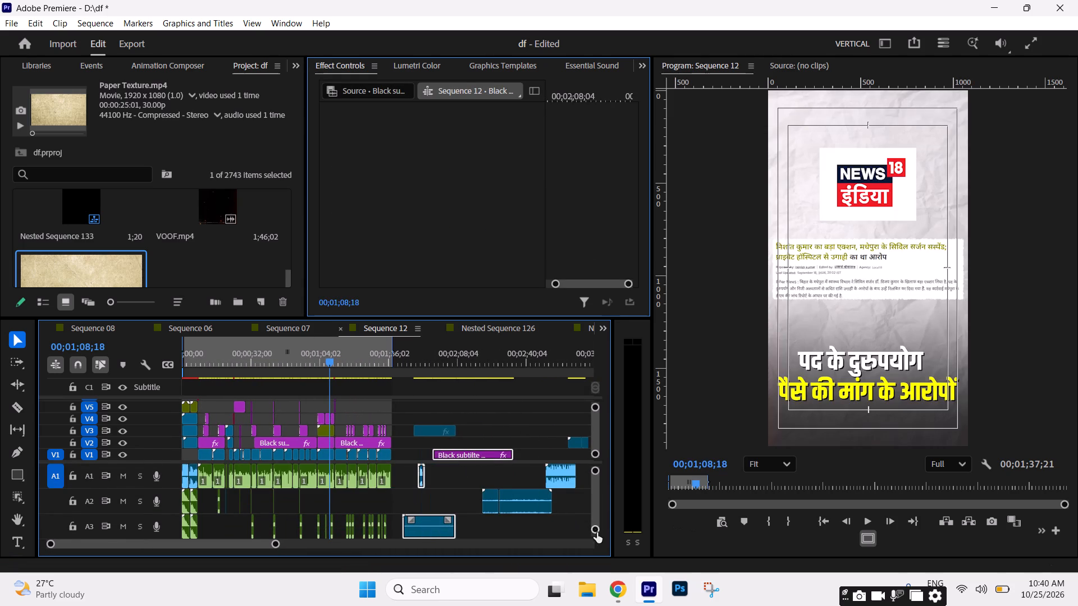
pyautogui.moveTo(597, 532); pyautogui.dragTo(599, 544)
pyautogui.click(487, 528)
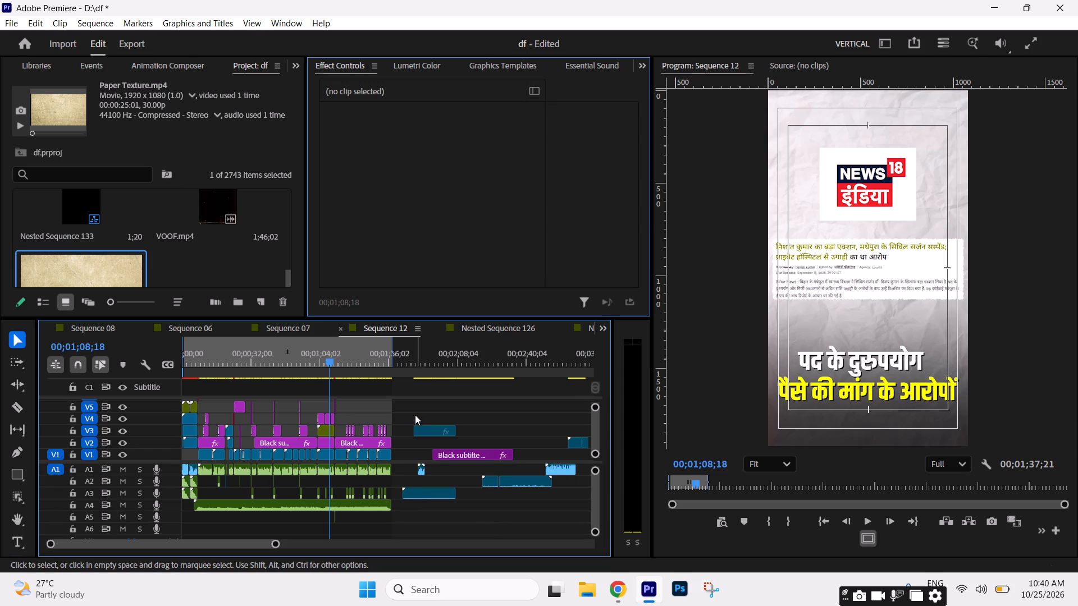
pyautogui.moveTo(414, 411); pyautogui.dragTo(576, 501)
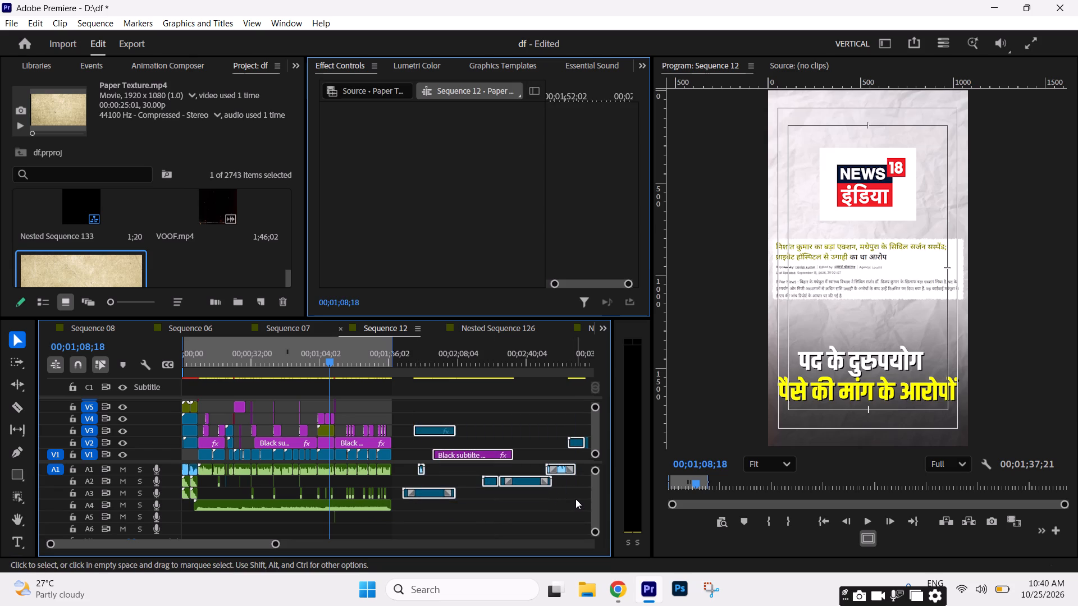
pyautogui.press('Delete')
# Delete the further stray clips on V1, V2 and A1 between about 3 and 12 minutes.
pyautogui.write('--')
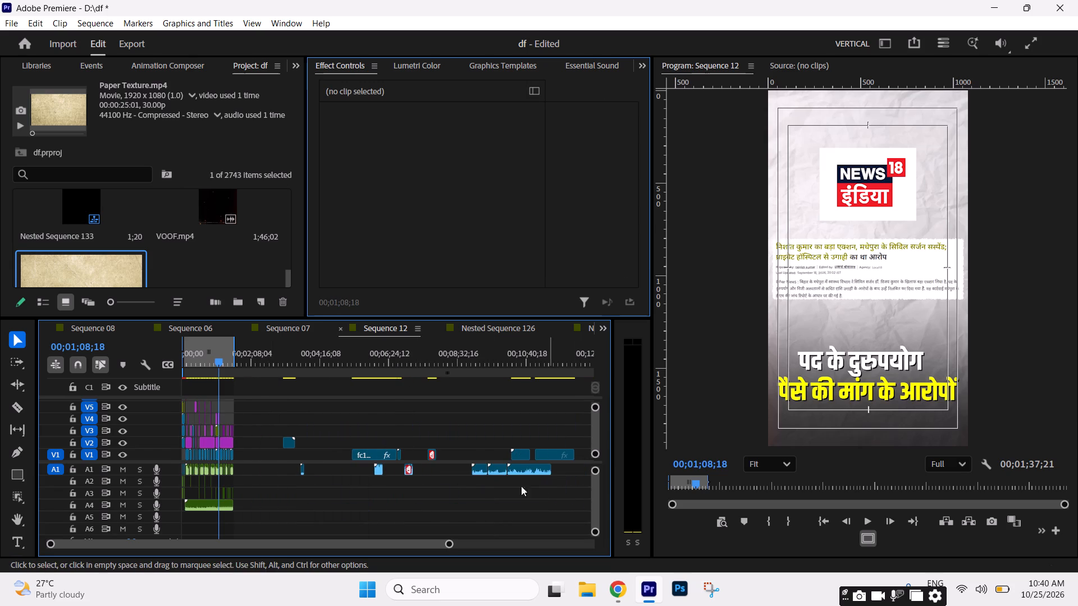
pyautogui.moveTo(273, 416); pyautogui.dragTo(582, 497)
pyautogui.press('Delete')
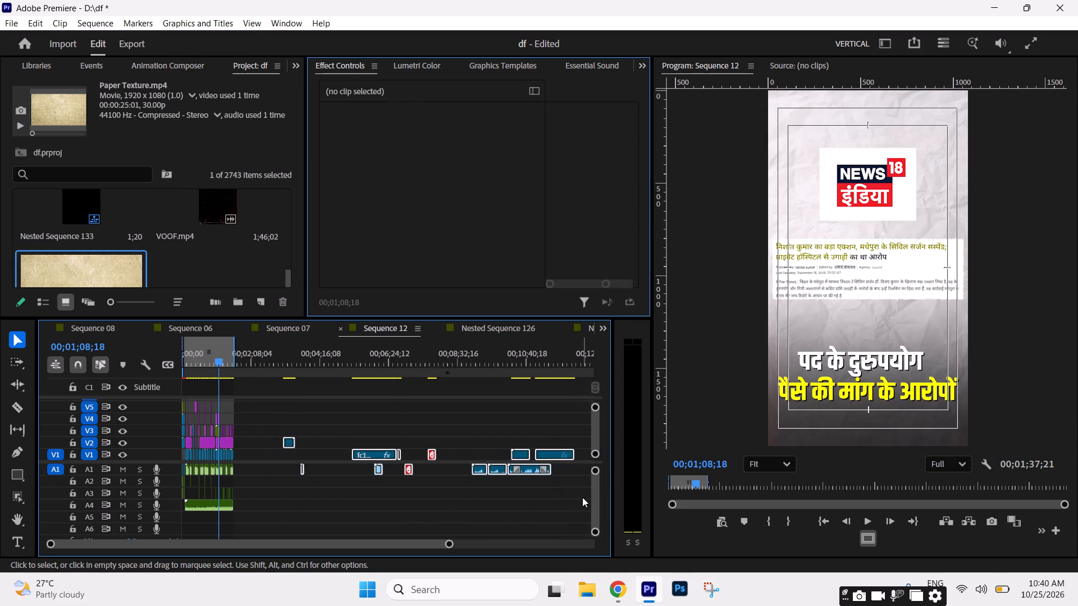
# Set the In point at the sequence start, 00;00;00;00.
pyautogui.write('---')
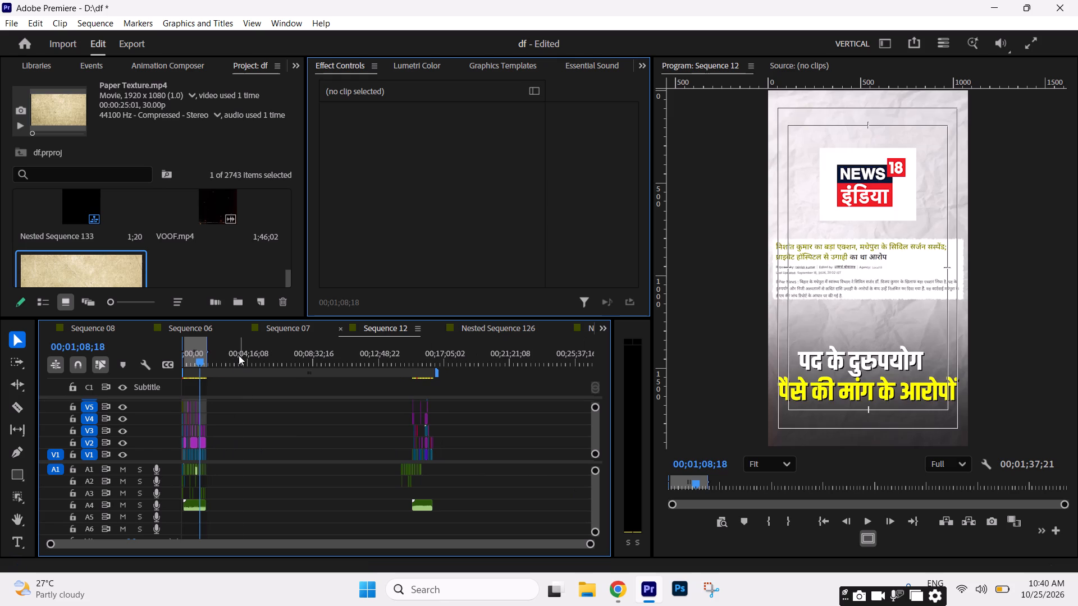
pyautogui.moveTo(239, 355); pyautogui.dragTo(0, 390)
pyautogui.press('Home')
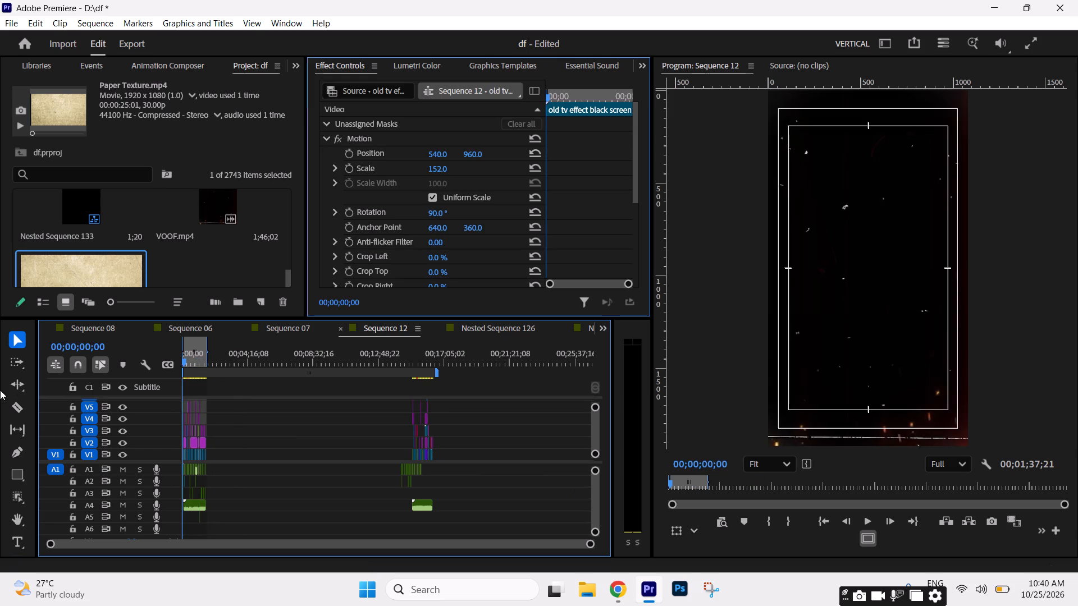
pyautogui.press('i')
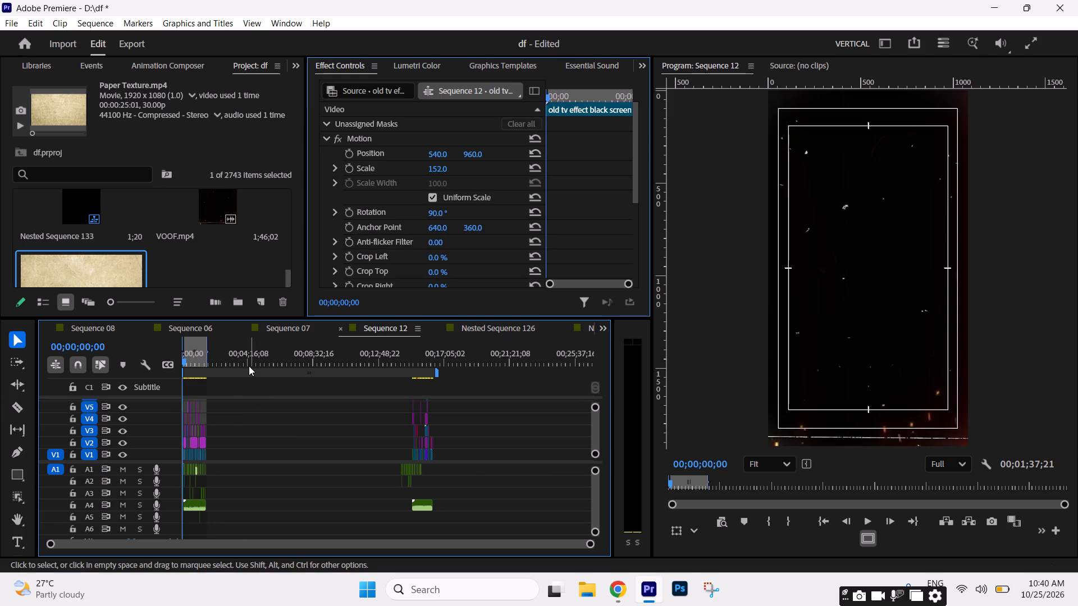
# Set the Out point at 00;01;37;20, at the end of clip T3E_2119.MOV.
pyautogui.click(249, 366)
pyautogui.press('Up')
pyautogui.write('=======')
pyautogui.press('Up')
pyautogui.write('======')
pyautogui.press('o')
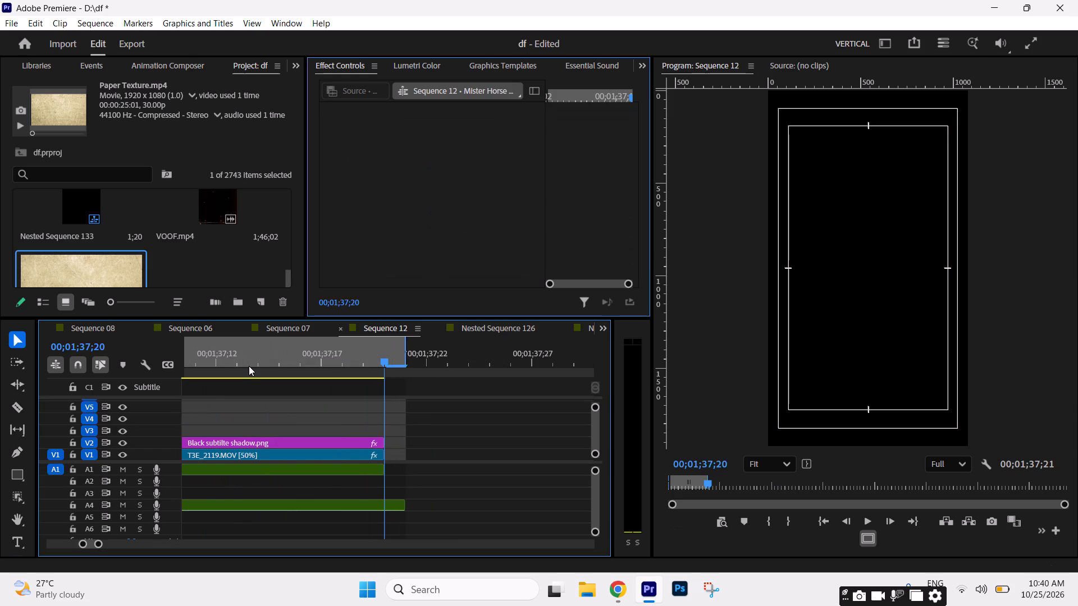
# Resize the timeline and its video track area so that tracks V1 to V9 are in view.
pyautogui.moveTo(261, 319); pyautogui.dragTo(273, 267)
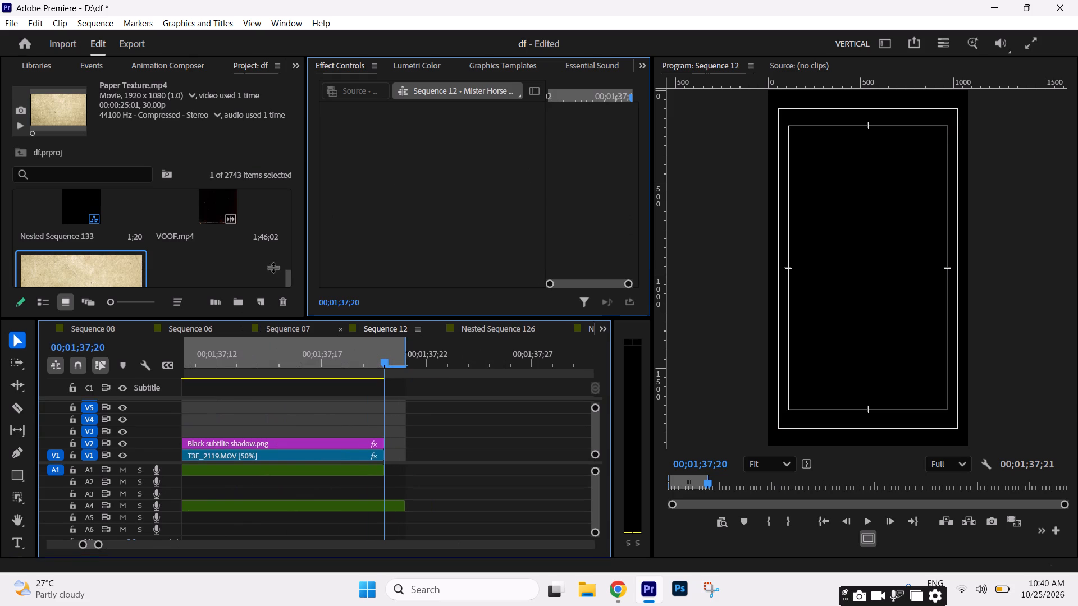
pyautogui.moveTo(273, 267); pyautogui.dragTo(280, 220)
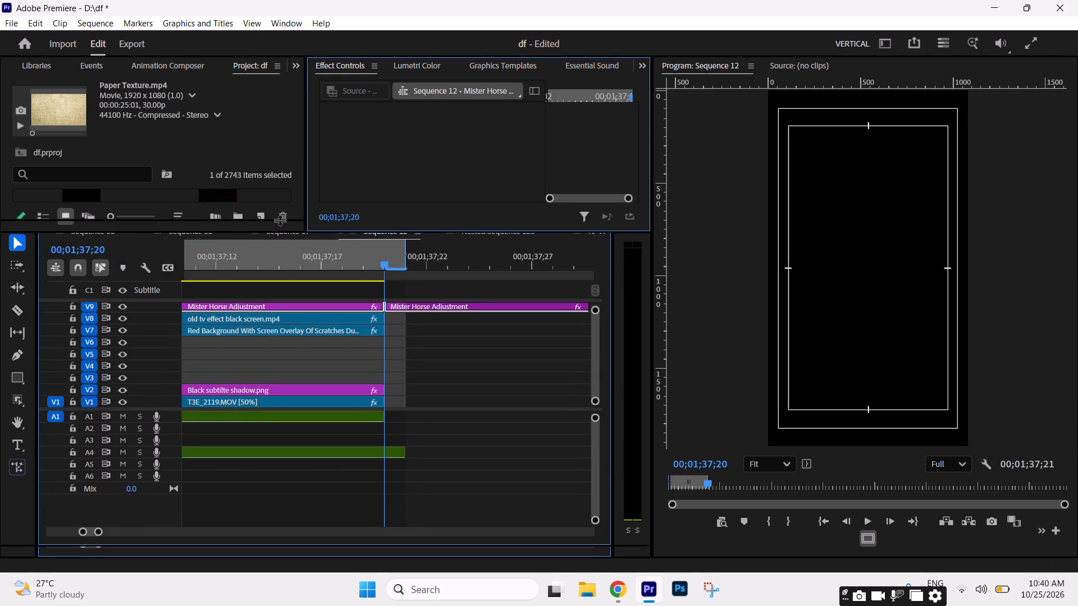
pyautogui.moveTo(280, 220); pyautogui.dragTo(280, 214)
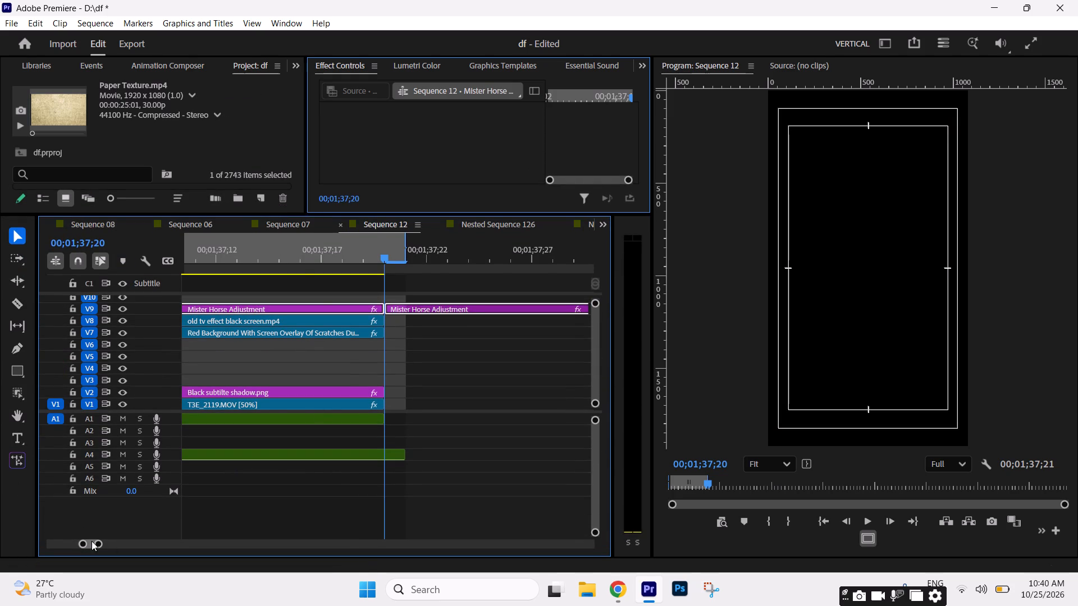
pyautogui.moveTo(97, 545); pyautogui.dragTo(321, 548)
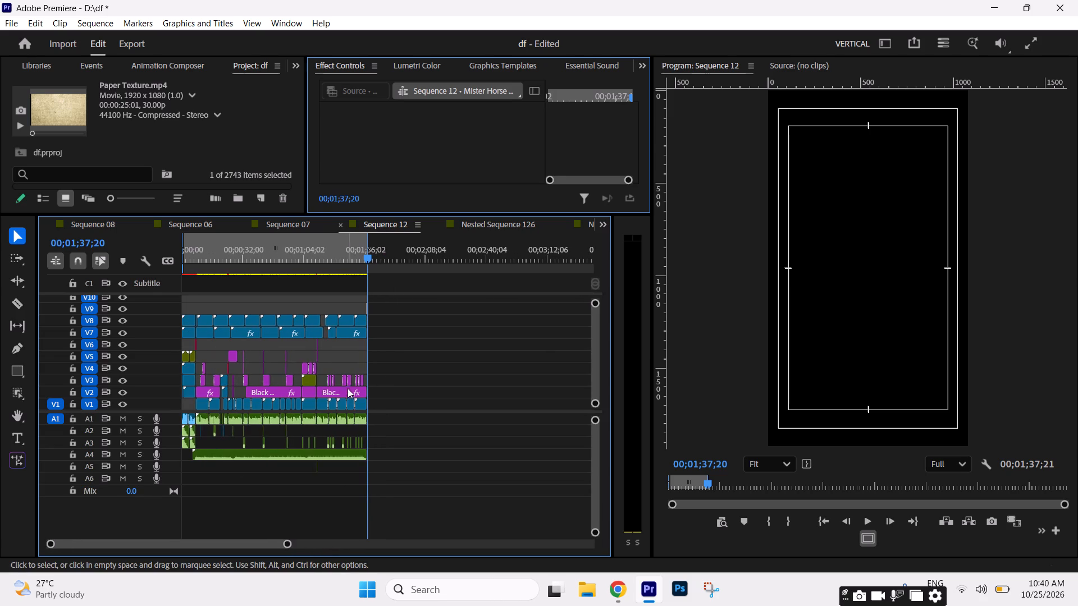
pyautogui.moveTo(139, 411); pyautogui.dragTo(139, 435)
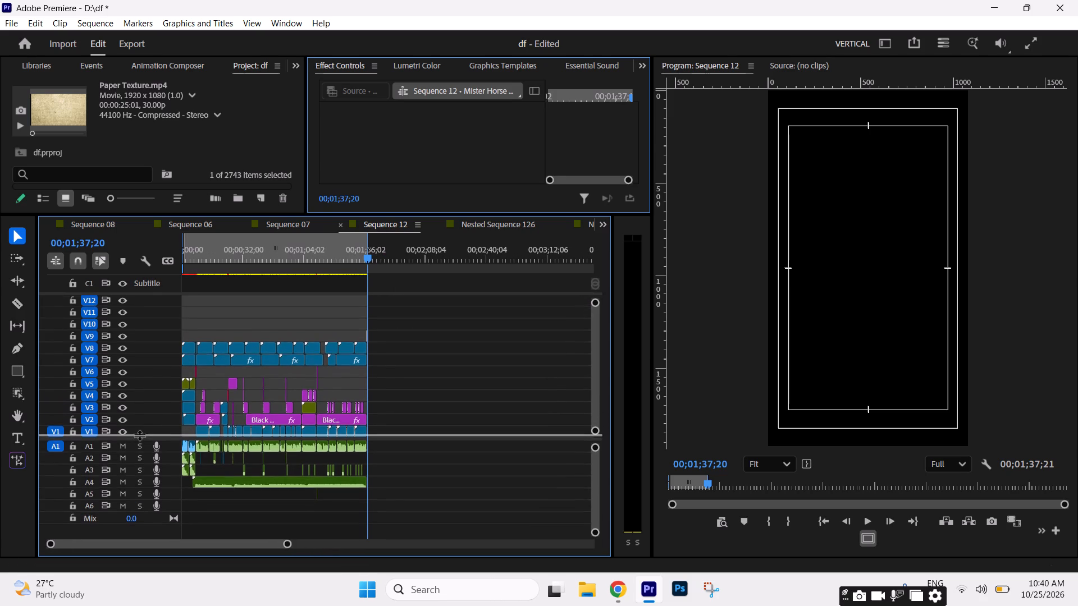
pyautogui.moveTo(139, 435); pyautogui.dragTo(144, 467)
pyautogui.moveTo(226, 215); pyautogui.dragTo(240, 270)
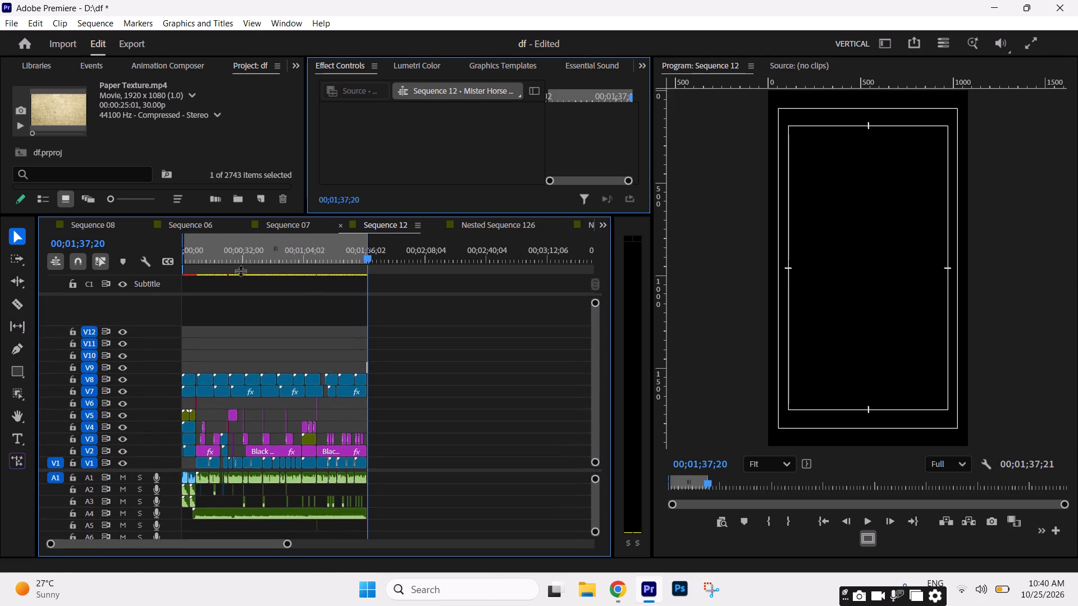
pyautogui.moveTo(240, 270); pyautogui.dragTo(257, 357)
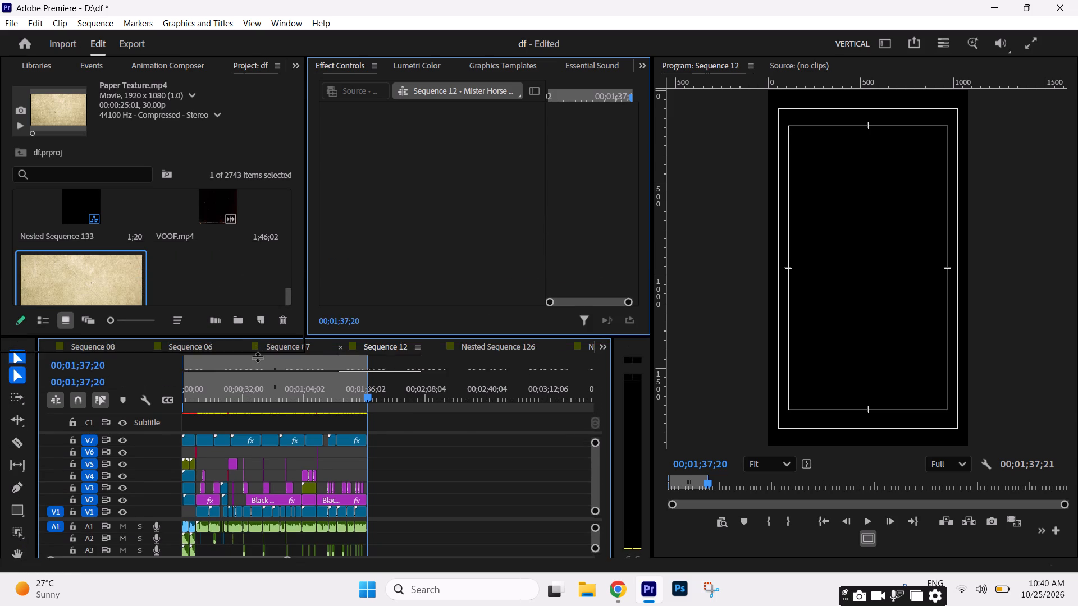
pyautogui.moveTo(257, 357); pyautogui.dragTo(261, 302)
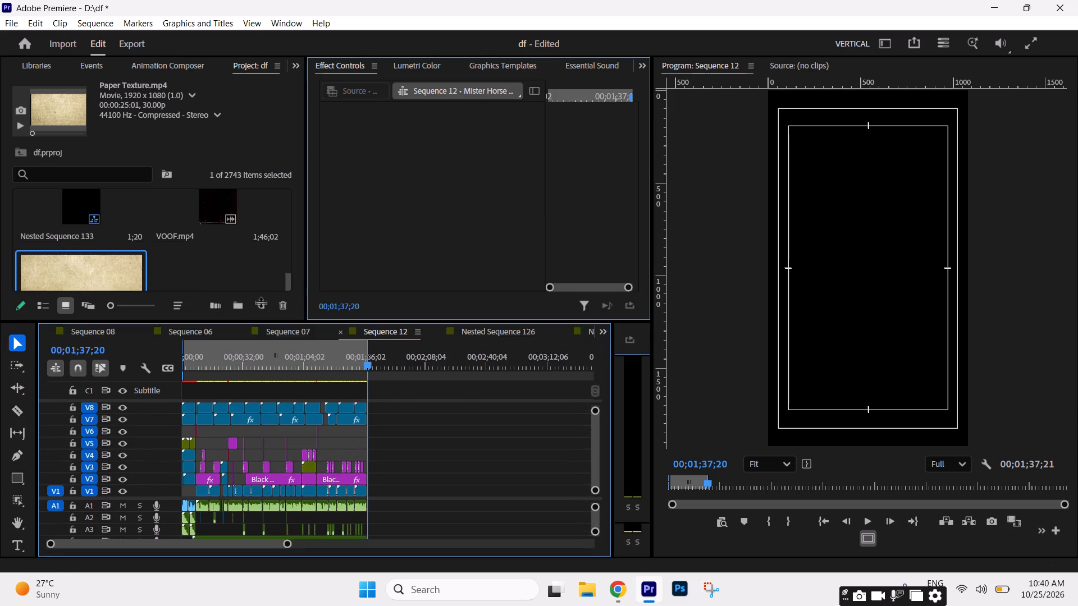
pyautogui.moveTo(261, 302); pyautogui.dragTo(261, 302)
# Extend the end of the V7 Red Background overlay near 00;01;13;25 to meet the next V7 clip.
pyautogui.moveTo(319, 350); pyautogui.dragTo(324, 352)
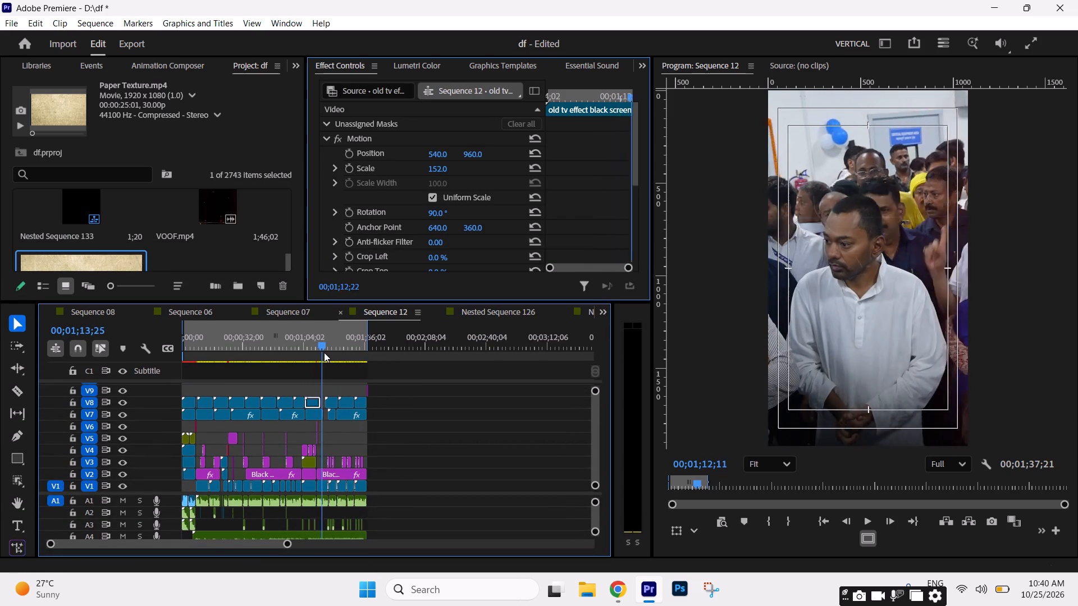
pyautogui.moveTo(324, 352); pyautogui.dragTo(324, 355)
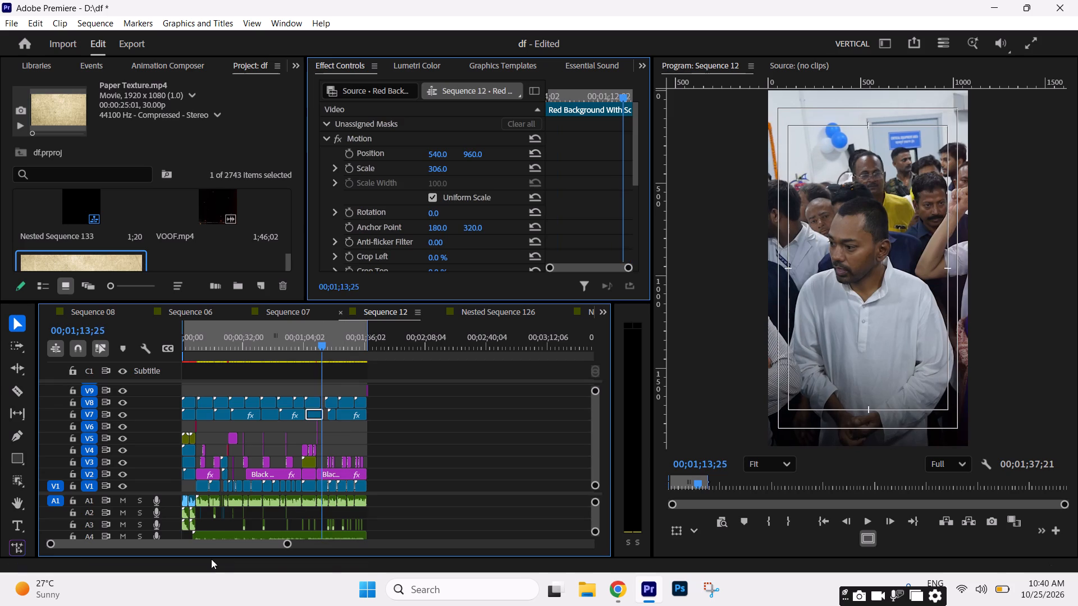
pyautogui.moveTo(286, 545); pyautogui.dragTo(185, 547)
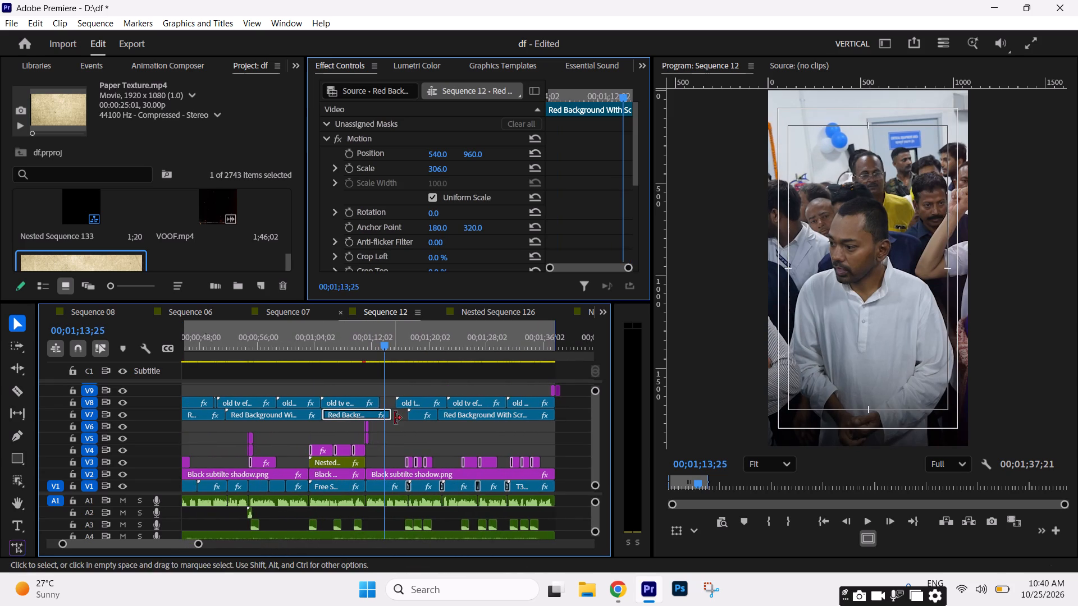
pyautogui.moveTo(395, 418); pyautogui.dragTo(465, 423)
# Close the V8 gap: extend the old tv effect clip, shift the next one 14 frames earlier and extend its end to the following clip.
pyautogui.moveTo(383, 402); pyautogui.dragTo(446, 407)
pyautogui.moveTo(400, 402); pyautogui.dragTo(382, 402)
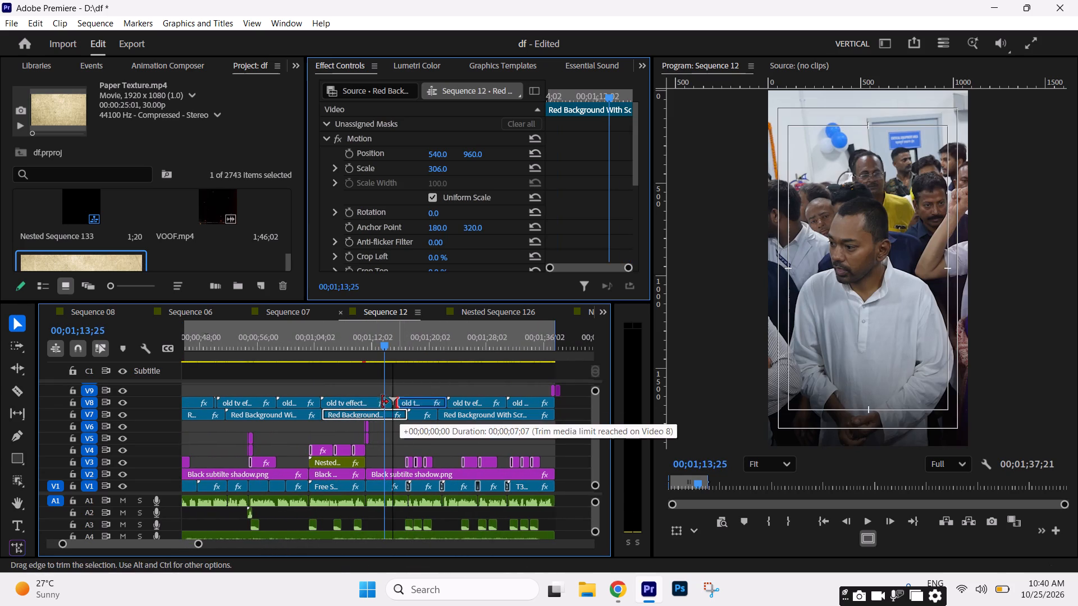
pyautogui.moveTo(382, 402); pyautogui.dragTo(378, 402)
pyautogui.click(417, 403)
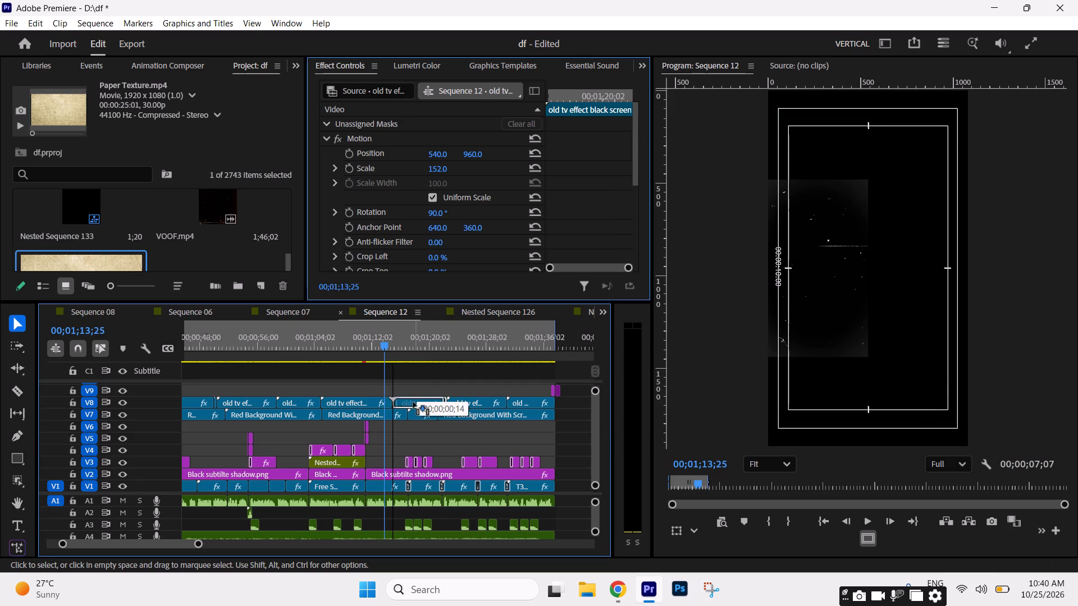
pyautogui.moveTo(442, 404); pyautogui.dragTo(450, 403)
pyautogui.click(478, 370)
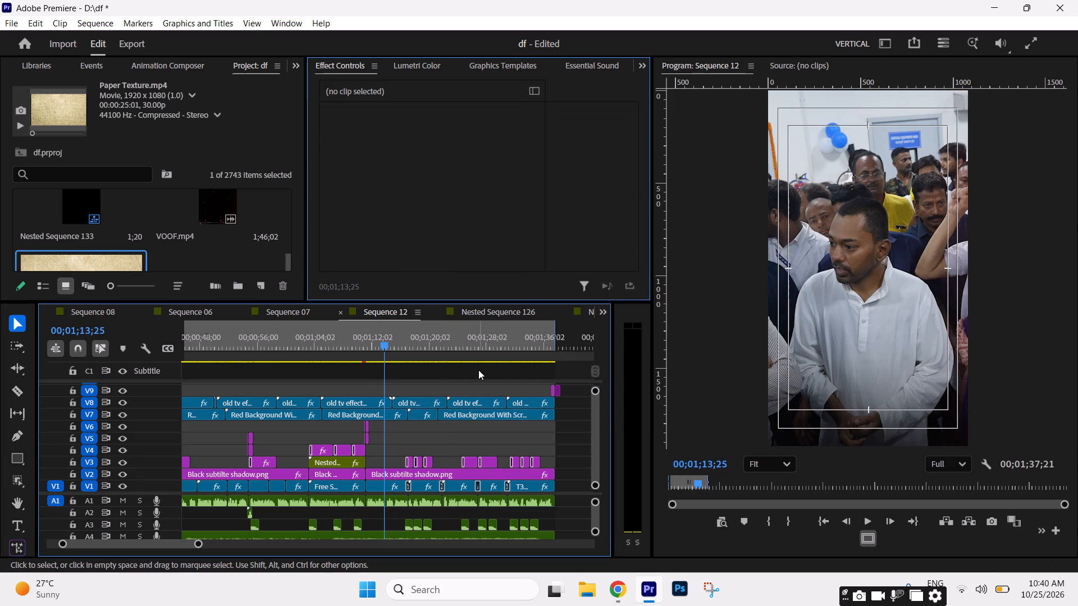
# Apply the Turbulent Displace Preset to the first nested title clip on V5 at the start of Sequence 12.
pyautogui.moveTo(198, 546); pyautogui.dragTo(304, 551)
pyautogui.moveTo(259, 357); pyautogui.dragTo(109, 356)
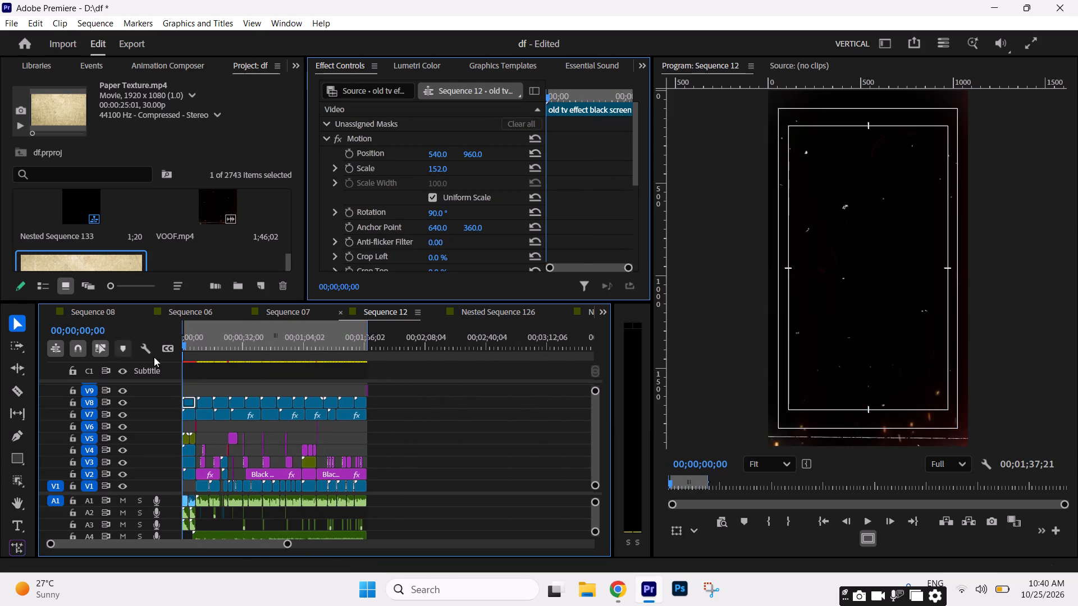
pyautogui.press('space')
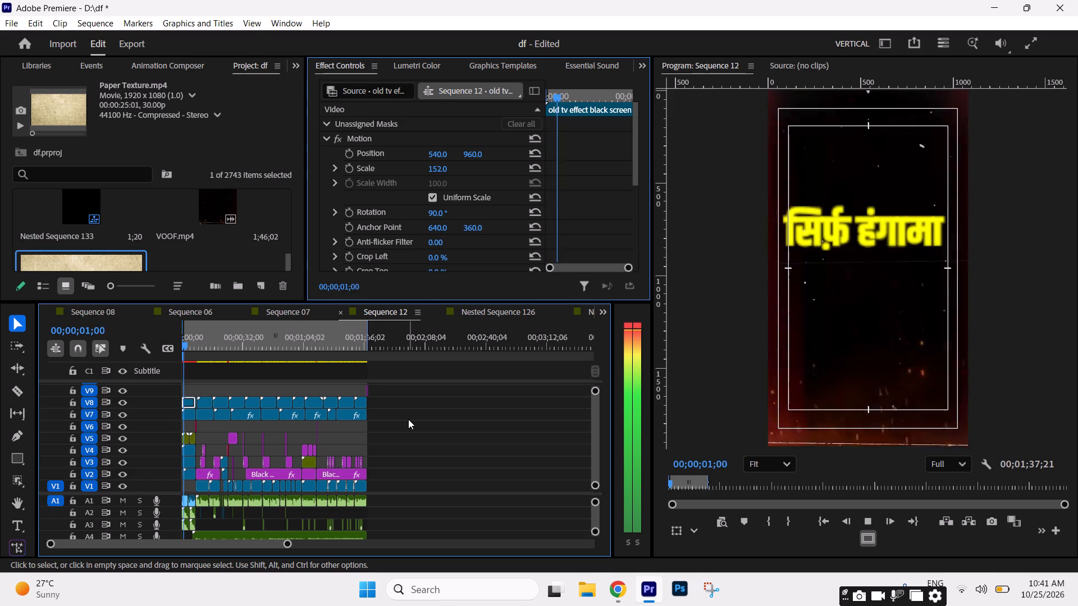
pyautogui.press('space')
pyautogui.moveTo(287, 544); pyautogui.dragTo(139, 540)
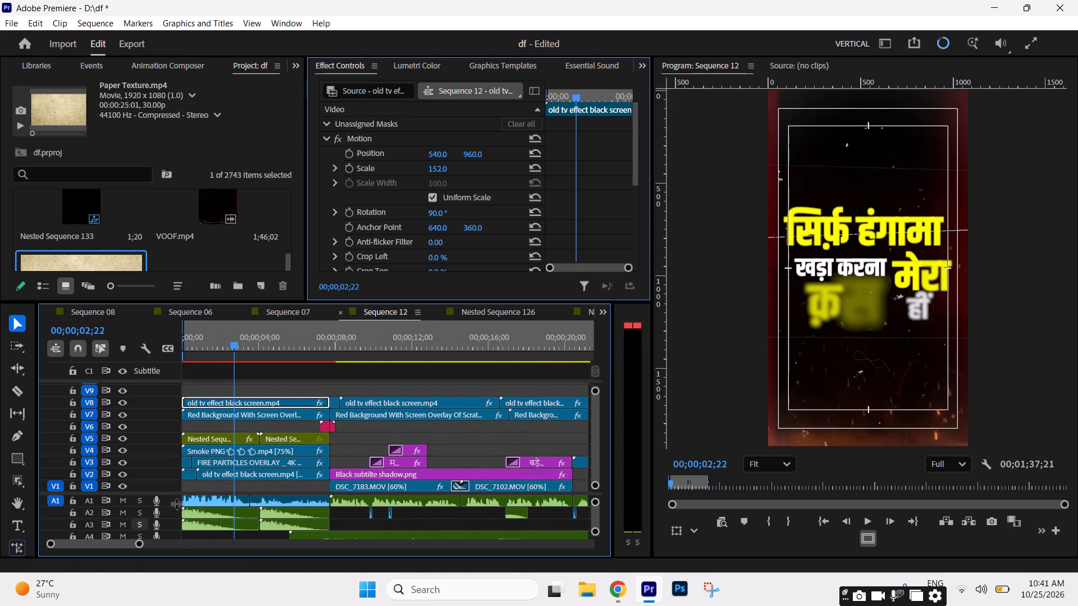
pyautogui.click(214, 442)
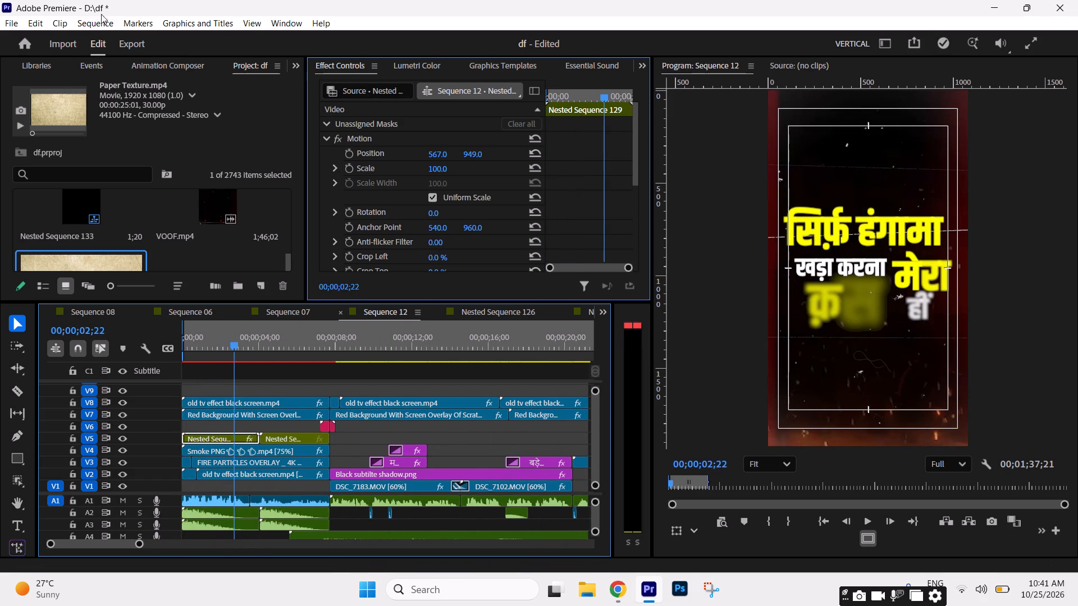
pyautogui.moveTo(298, 64); pyautogui.dragTo(300, 71)
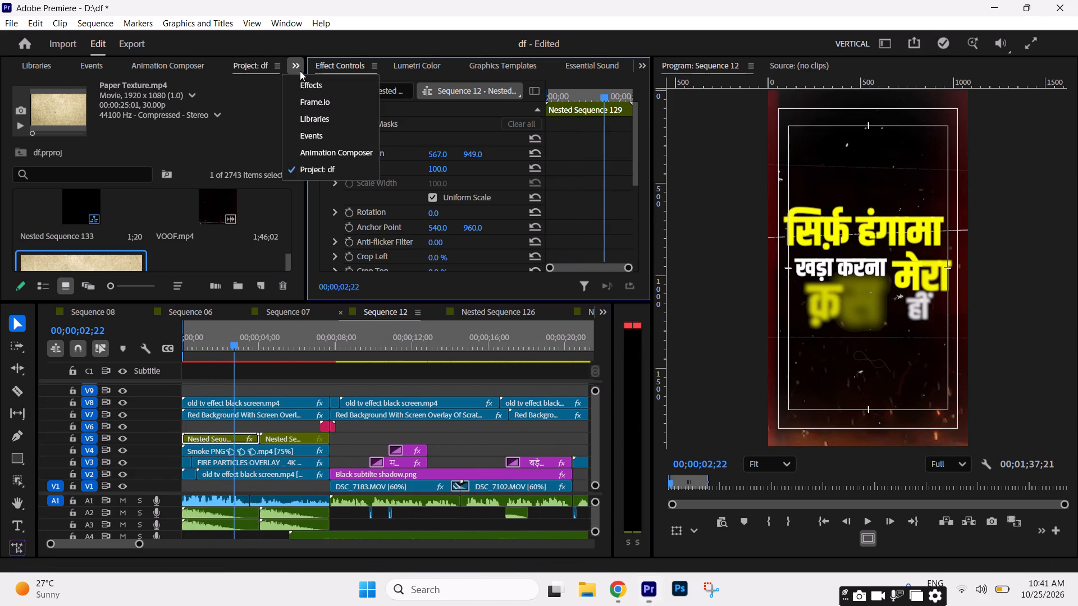
pyautogui.moveTo(300, 71); pyautogui.dragTo(305, 85)
pyautogui.click(81, 91)
pyautogui.write('turbul')
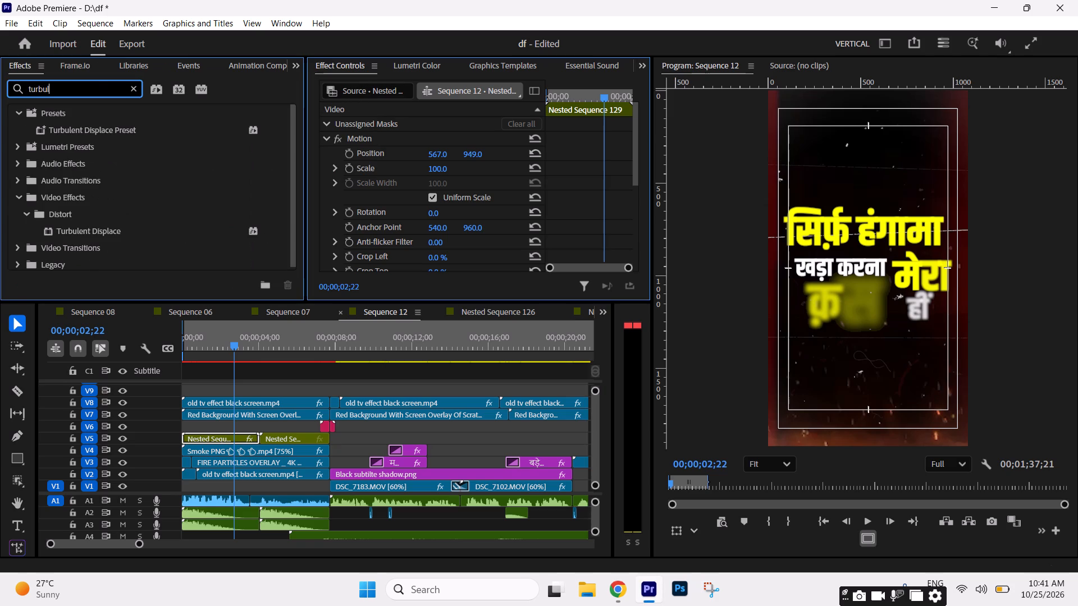
pyautogui.moveTo(112, 131); pyautogui.dragTo(213, 430)
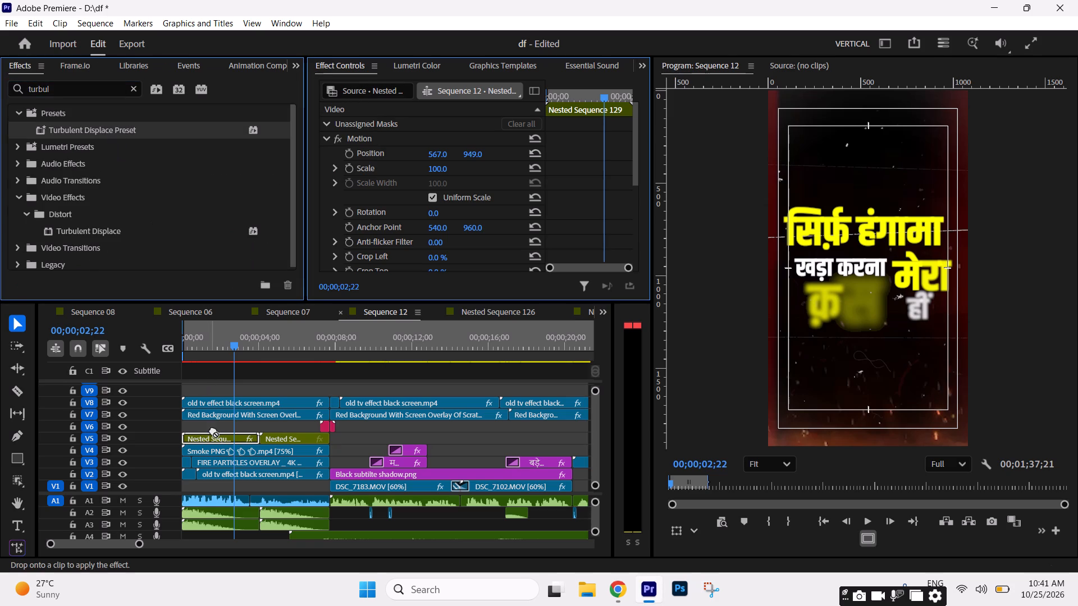
pyautogui.moveTo(213, 430); pyautogui.dragTo(215, 439)
# Play back the first title and examine its Turbulent Displace settings and Random Seed keyframes.
pyautogui.moveTo(226, 344); pyautogui.dragTo(206, 346)
pyautogui.press('space')
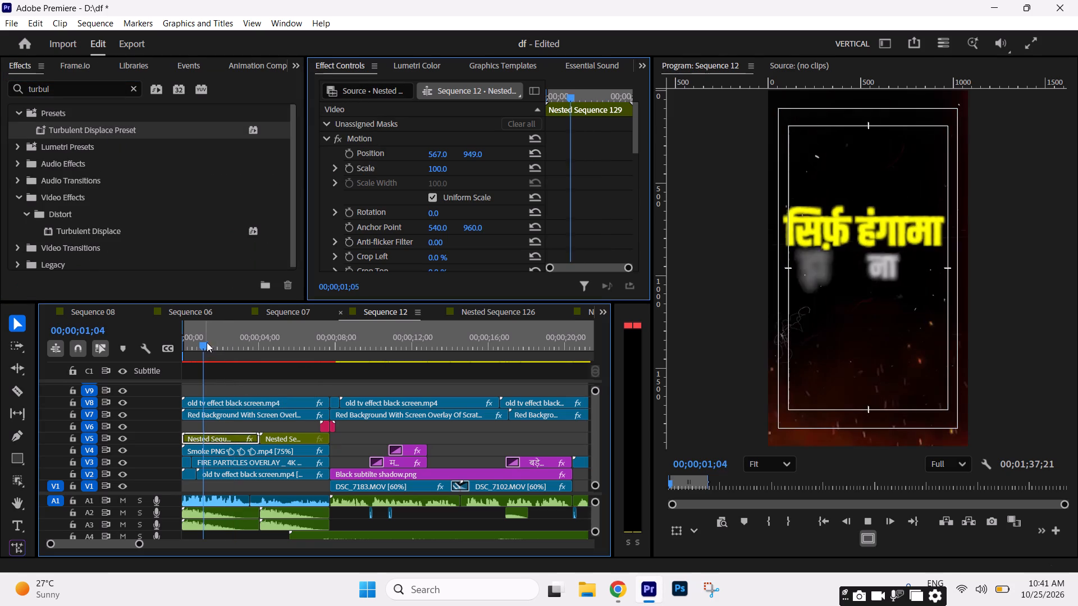
pyautogui.press('space')
pyautogui.press('space')
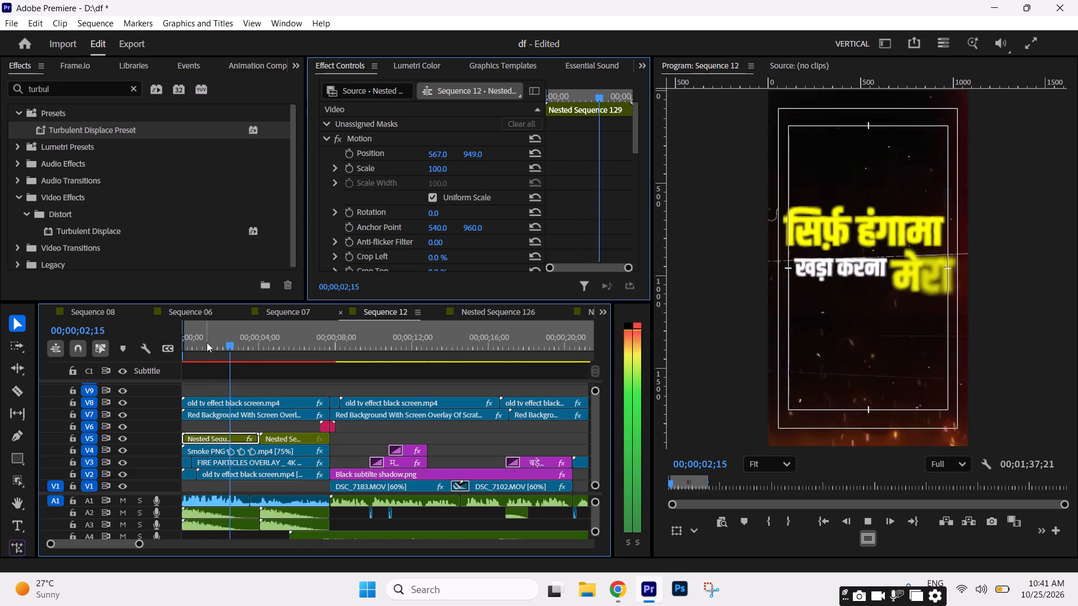
pyautogui.press('space')
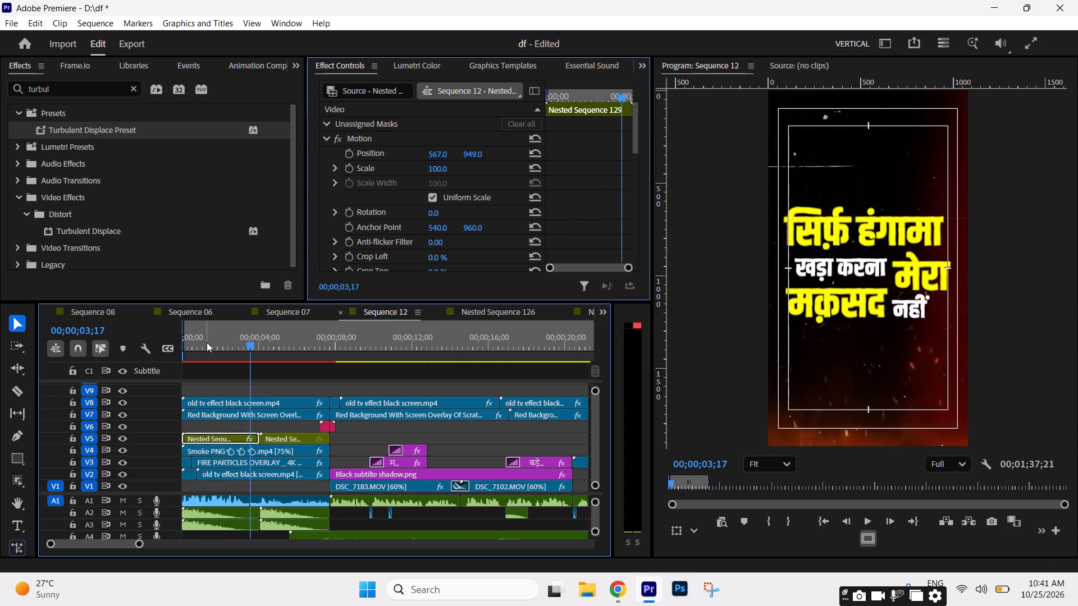
pyautogui.press('space')
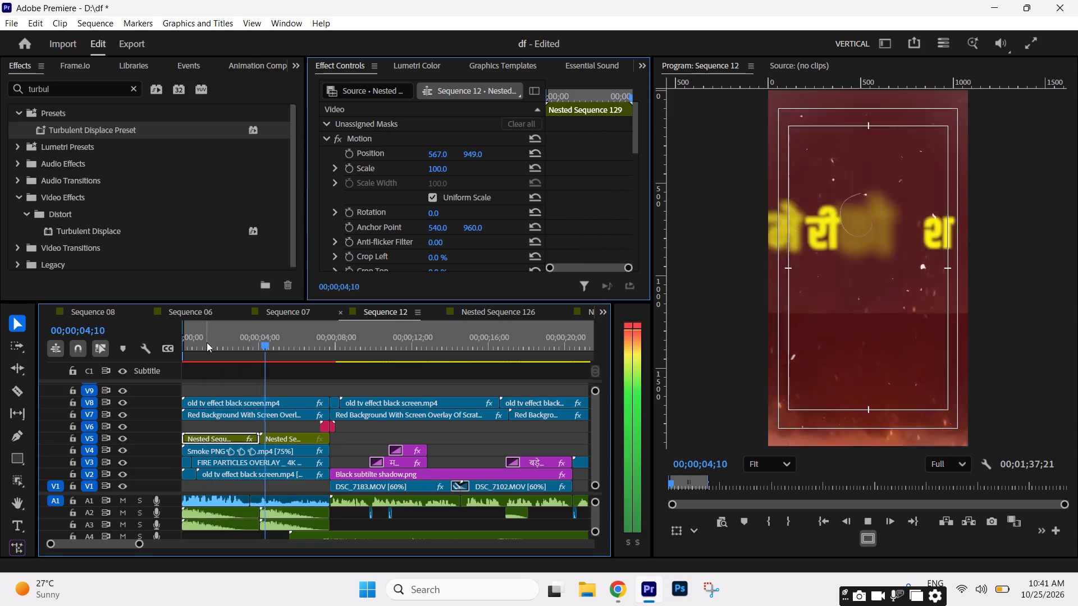
pyautogui.press('space')
pyautogui.click(241, 344)
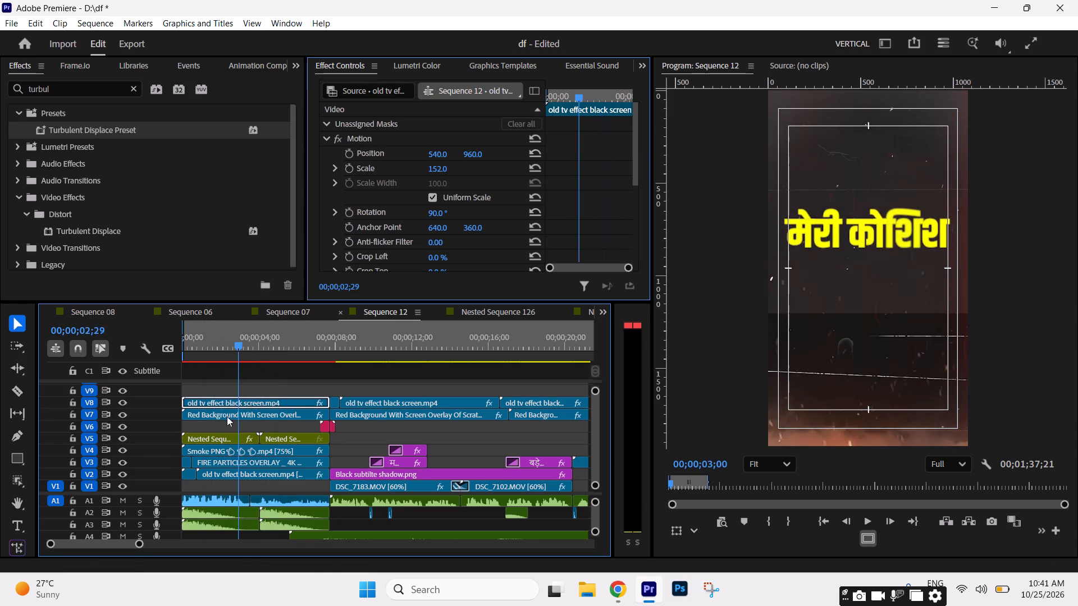
pyautogui.click(225, 437)
pyautogui.moveTo(636, 131); pyautogui.dragTo(641, 194)
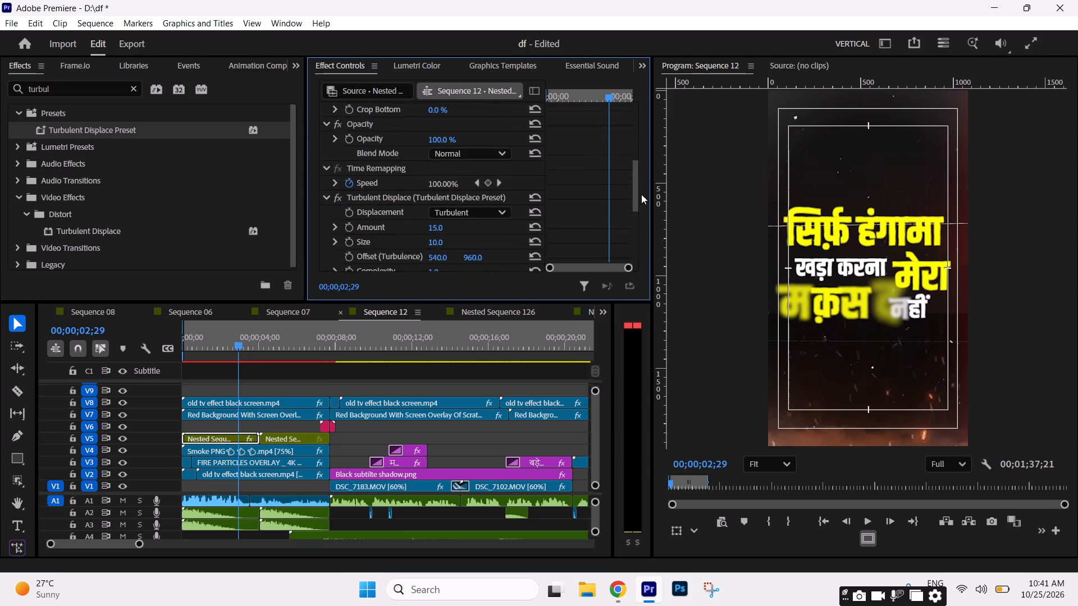
pyautogui.moveTo(641, 194); pyautogui.dragTo(644, 238)
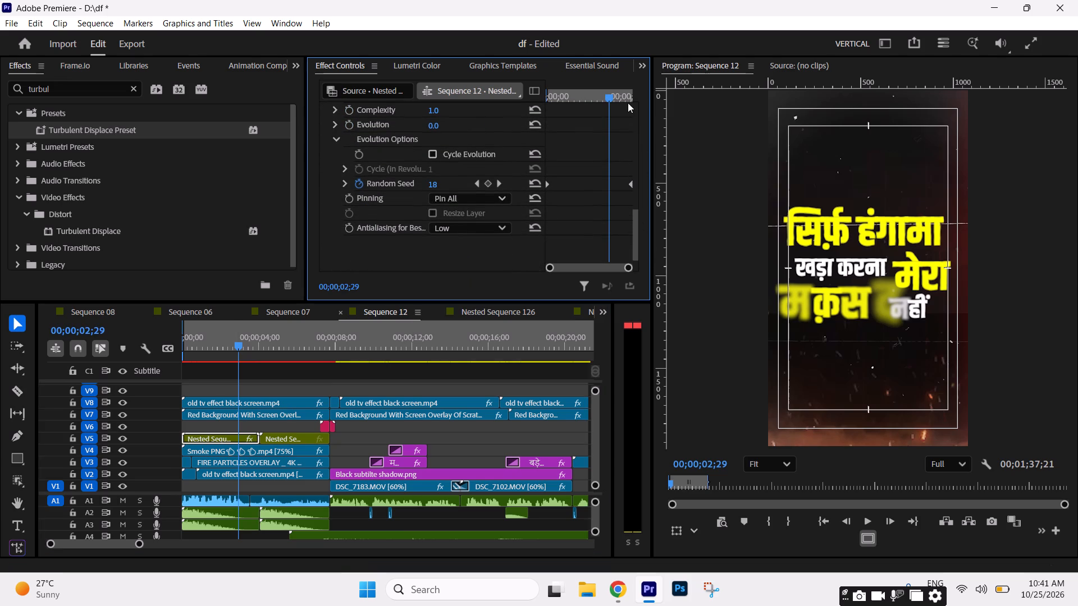
pyautogui.moveTo(613, 95); pyautogui.dragTo(644, 102)
# Apply the Turbulent Displace Preset to the second nested title clip on V5 and play it back.
pyautogui.click(291, 339)
pyautogui.click(270, 437)
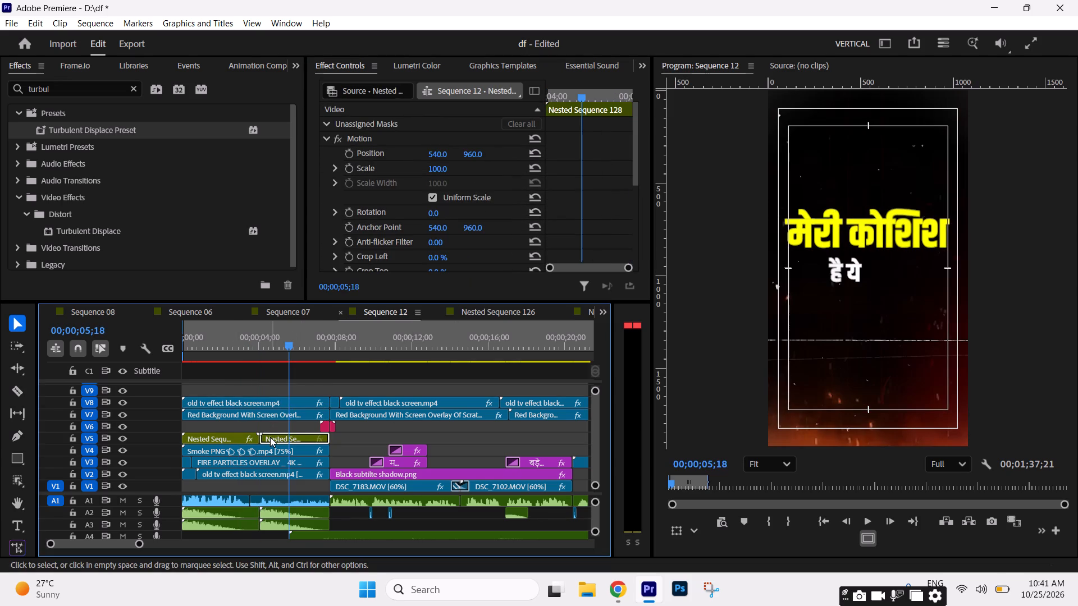
pyautogui.moveTo(77, 131); pyautogui.dragTo(303, 438)
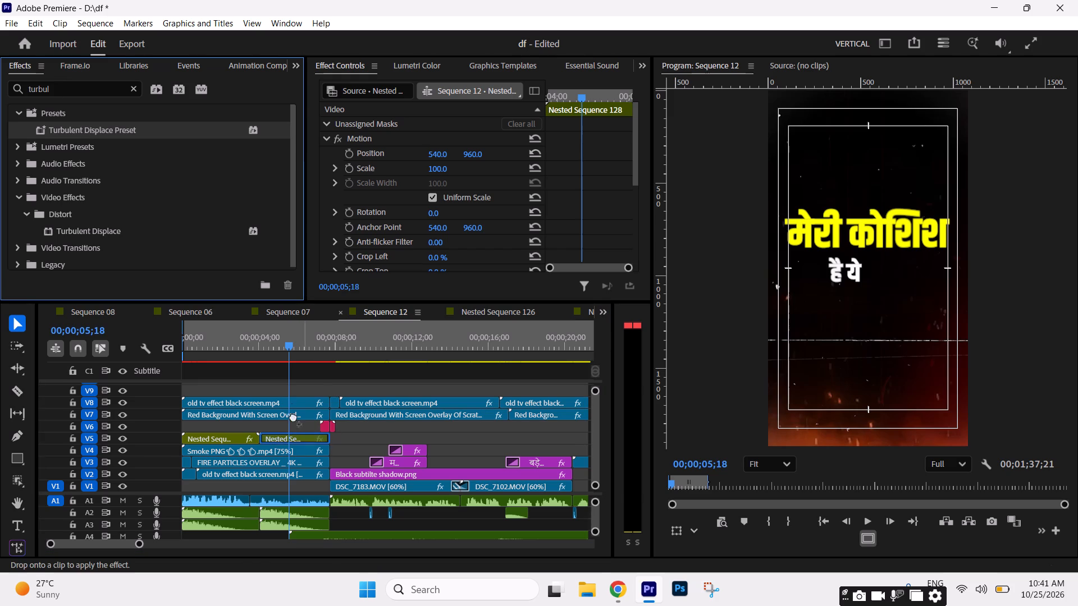
pyautogui.press('Up')
pyautogui.press('space')
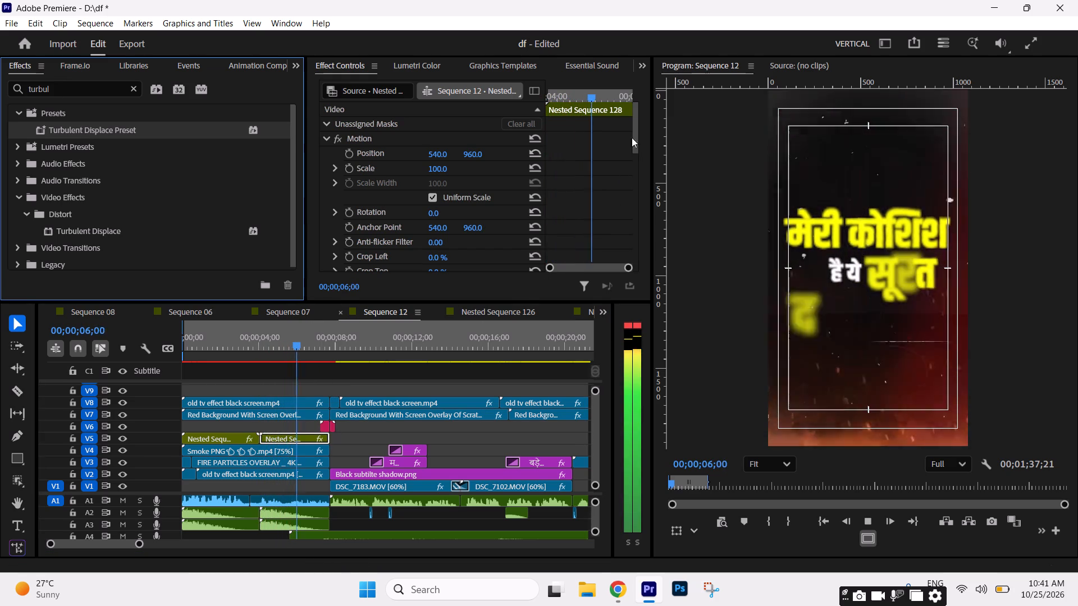
pyautogui.press('space')
# Replace the ending Random Seed keyframe of the second title's Turbulent Displace with one of value 15 at the clip's end.
pyautogui.moveTo(634, 127); pyautogui.dragTo(641, 214)
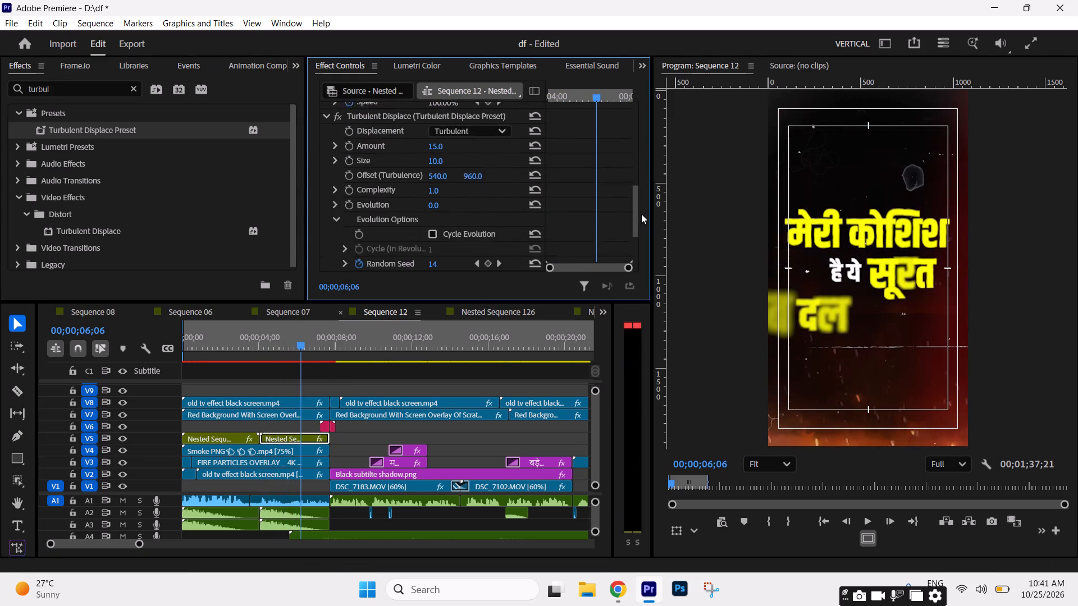
pyautogui.moveTo(641, 214); pyautogui.dragTo(641, 234)
pyautogui.moveTo(602, 95); pyautogui.dragTo(630, 102)
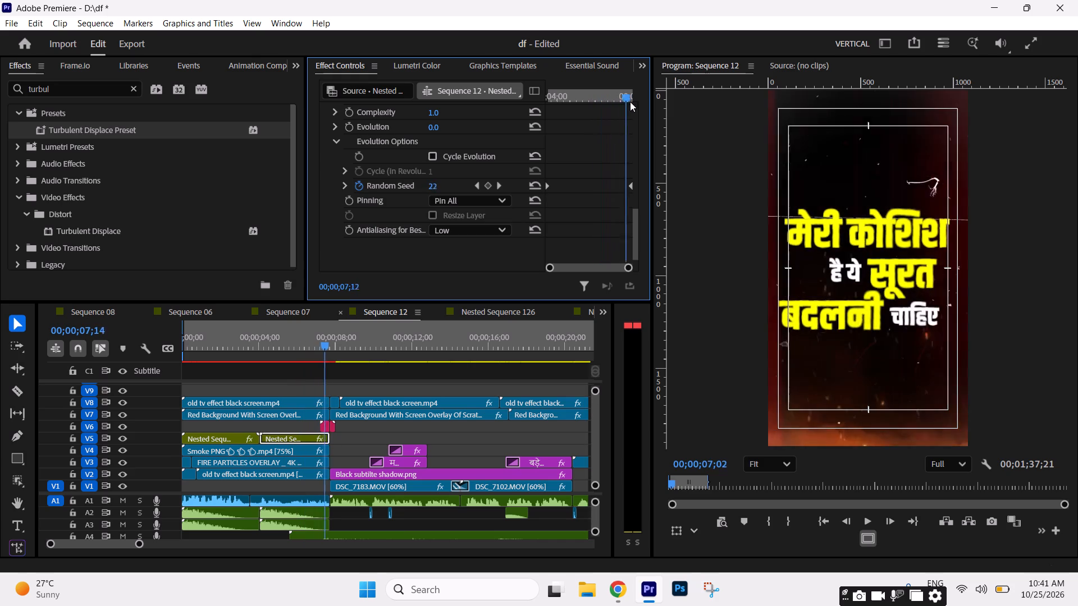
pyautogui.moveTo(630, 102); pyautogui.dragTo(602, 116)
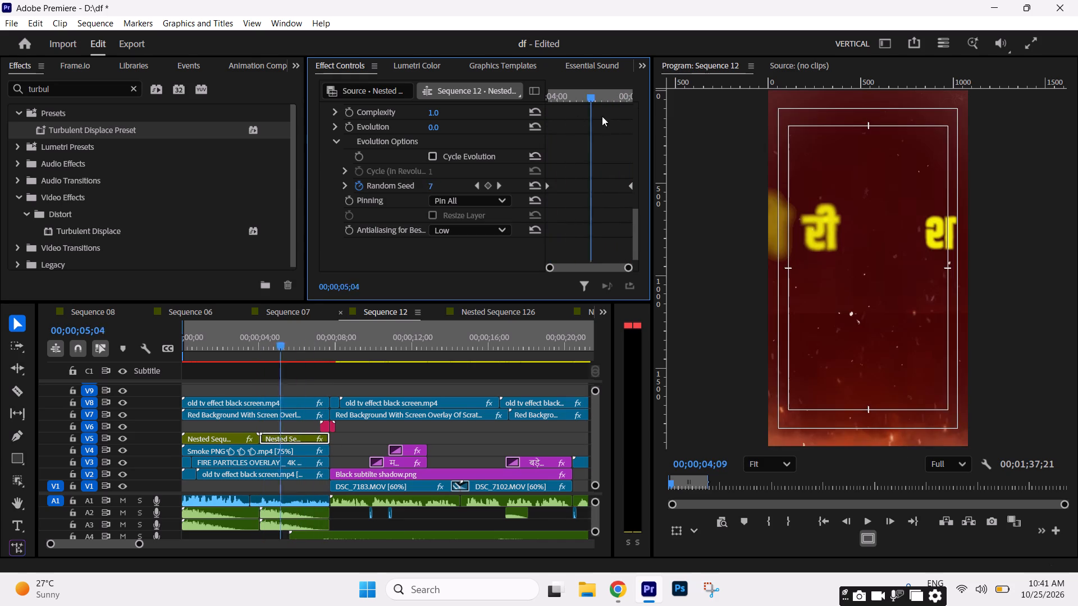
pyautogui.moveTo(602, 116); pyautogui.dragTo(633, 118)
pyautogui.click(630, 184)
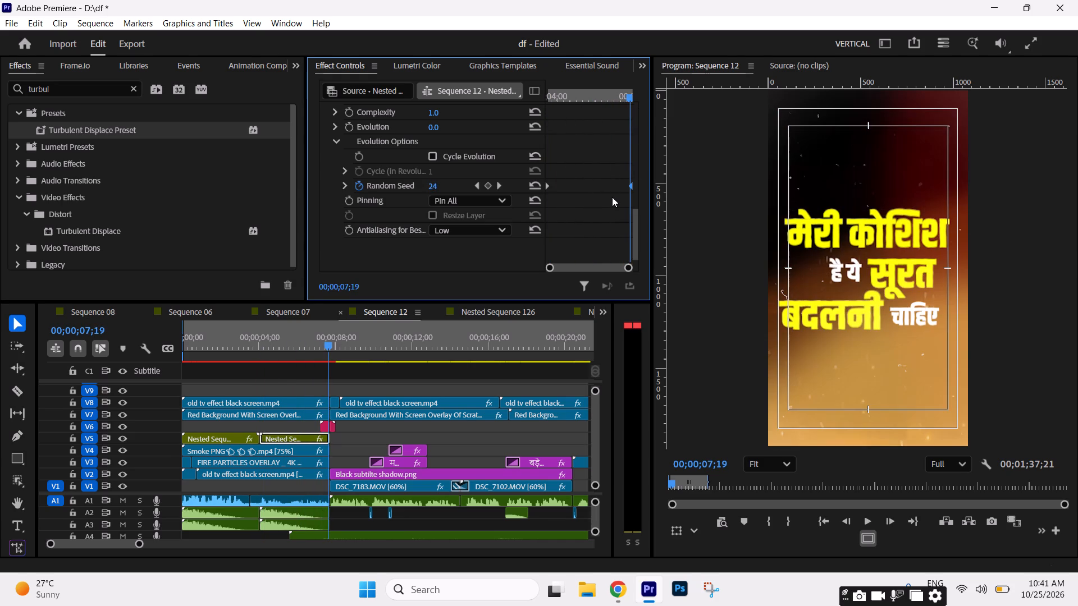
pyautogui.press('Delete')
pyautogui.scroll(1, 610, 197)
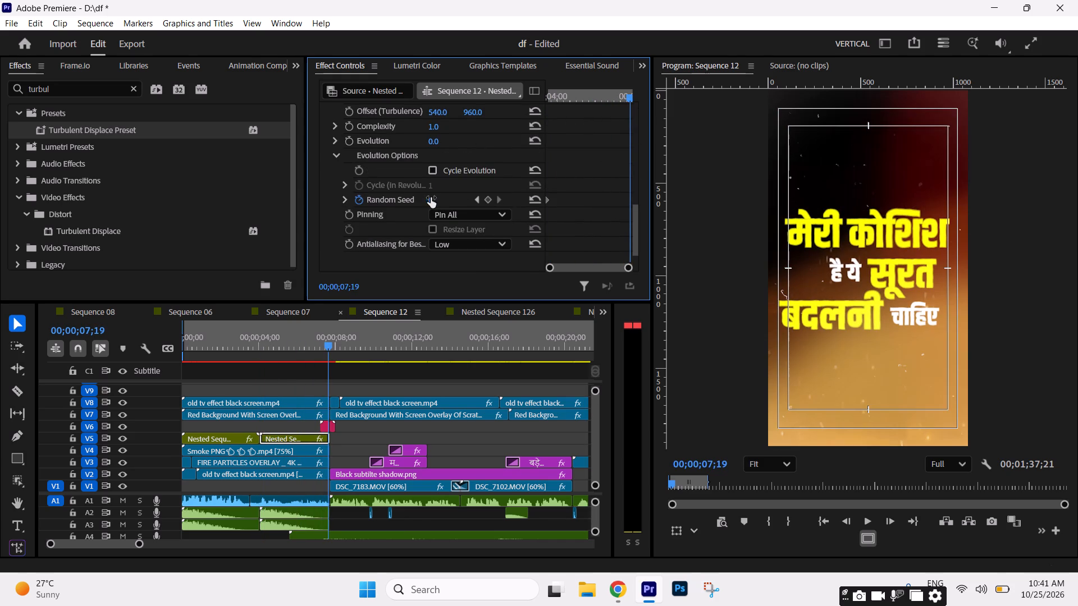
pyautogui.click(431, 198)
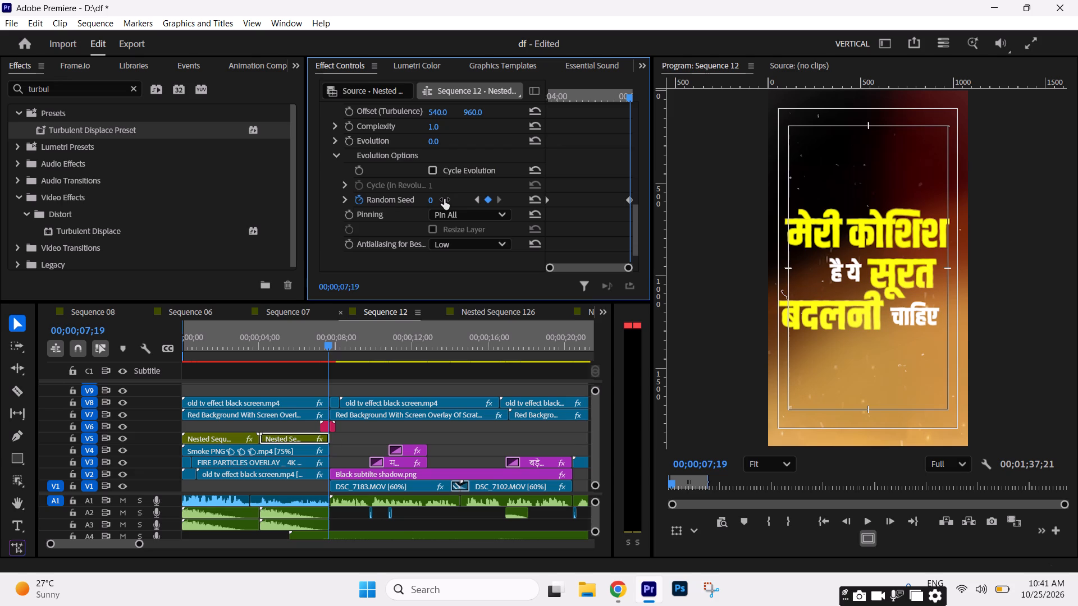
pyautogui.hotkey('ctrl', 'z')
pyautogui.click(433, 202)
pyautogui.write('15')
pyautogui.press('Return')
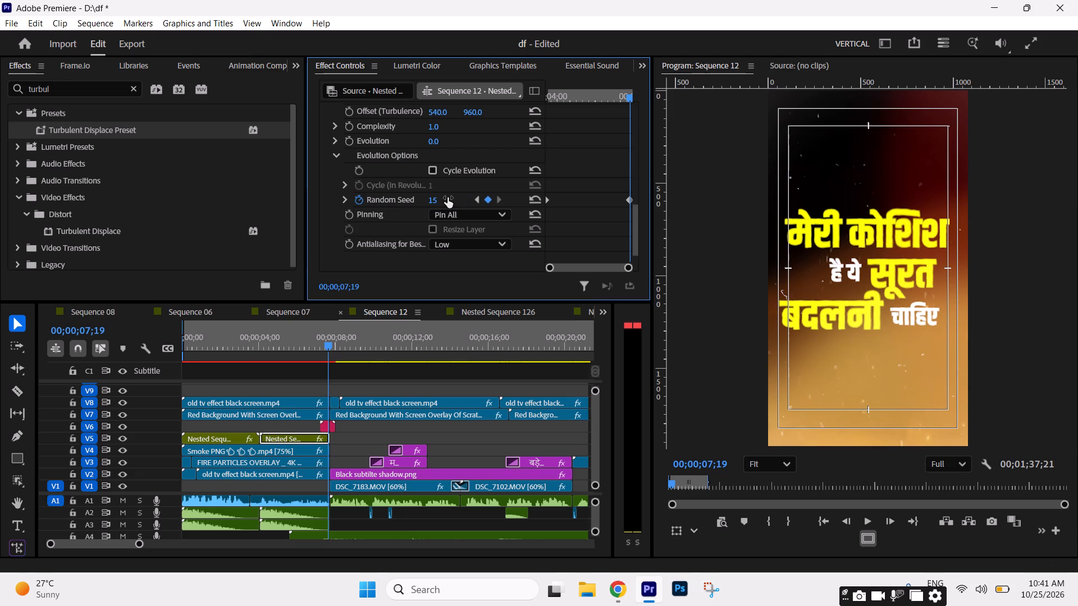
pyautogui.moveTo(631, 203); pyautogui.dragTo(647, 204)
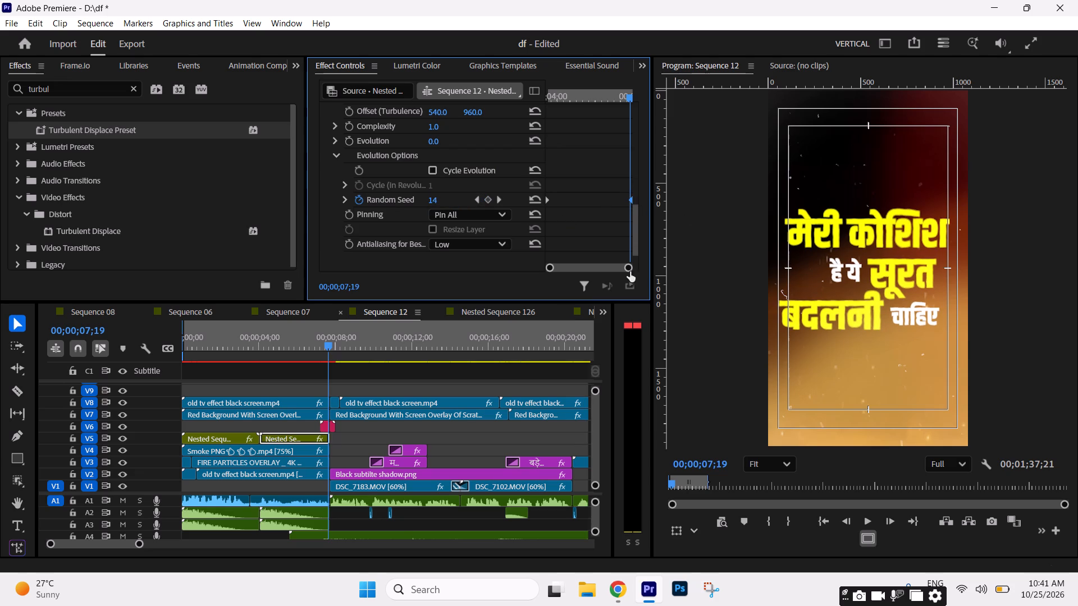
# Play back the second title to check the distortion with its new Random Seed animation.
pyautogui.moveTo(246, 347); pyautogui.dragTo(285, 354)
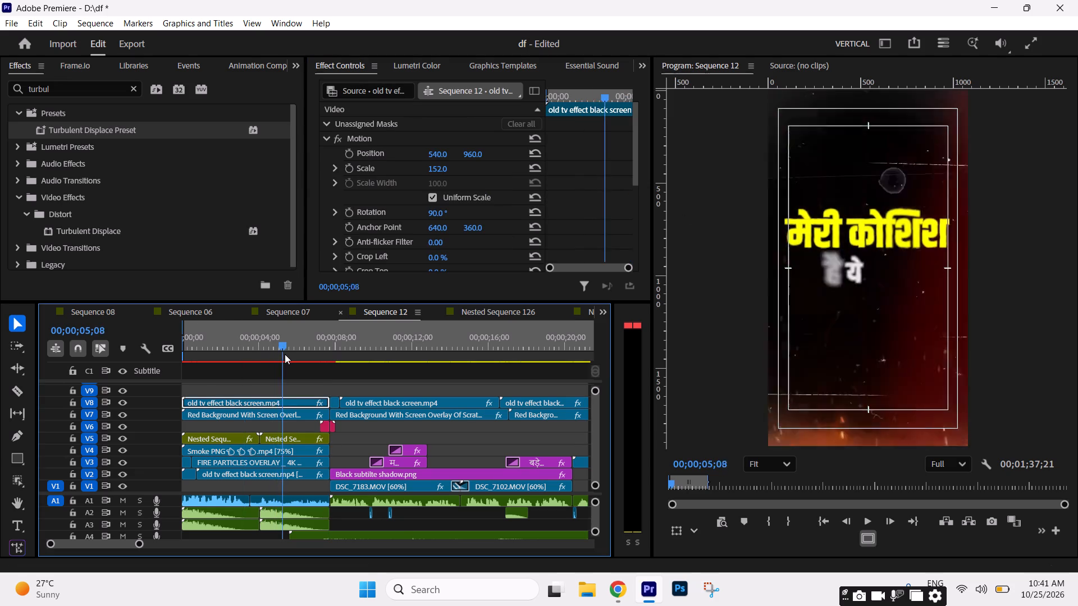
pyautogui.moveTo(285, 354); pyautogui.dragTo(295, 354)
pyautogui.press('space')
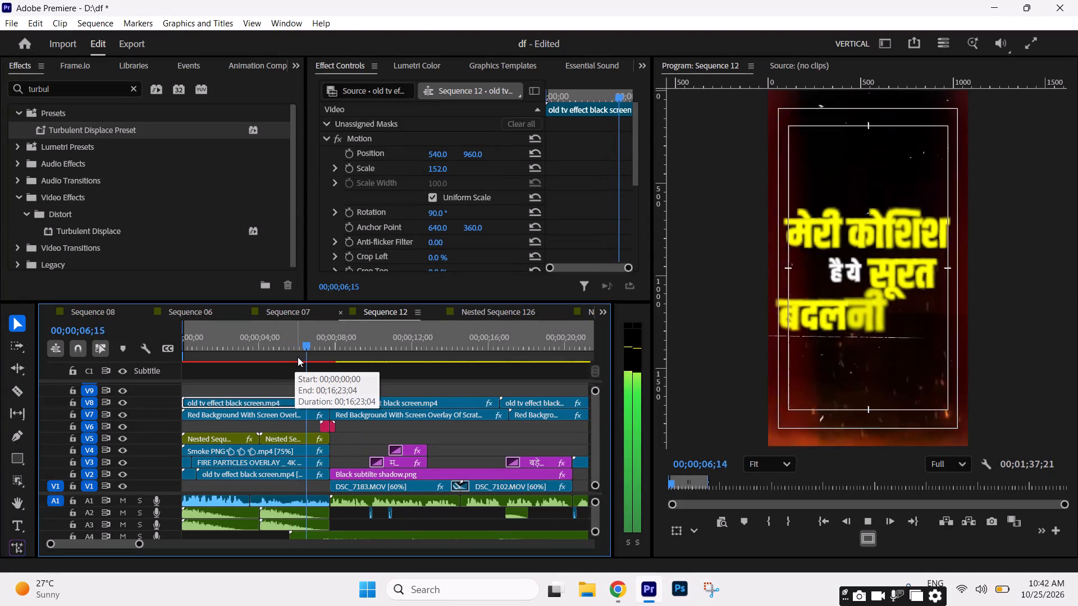
pyautogui.press('space')
pyautogui.press('space')
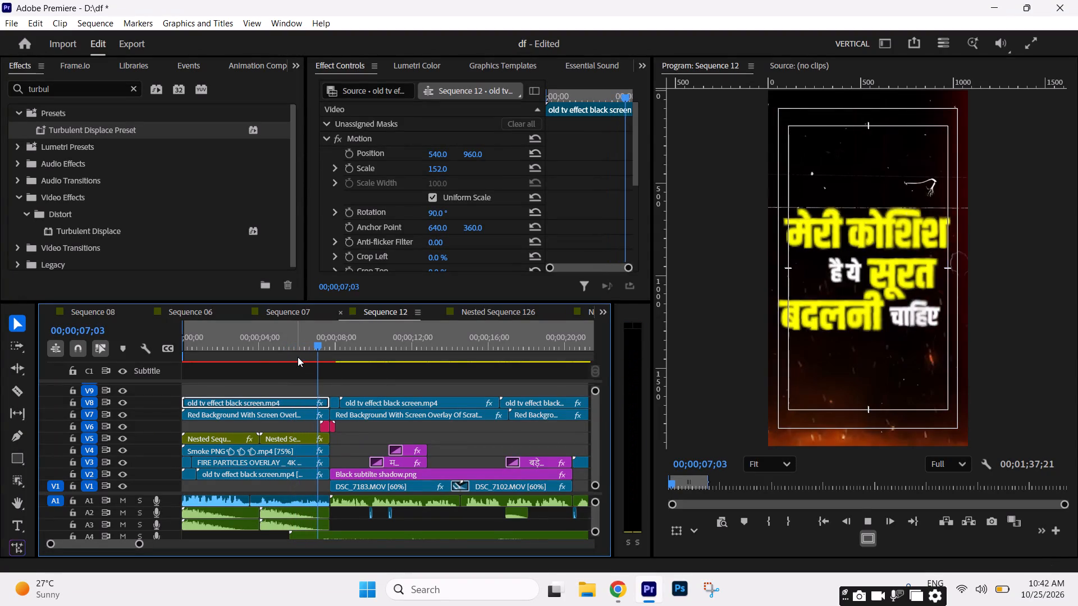
pyautogui.press('space')
# Replace the first title's ending Random Seed keyframe with one of value 10 at the clip's end, and play it back.
pyautogui.click(222, 345)
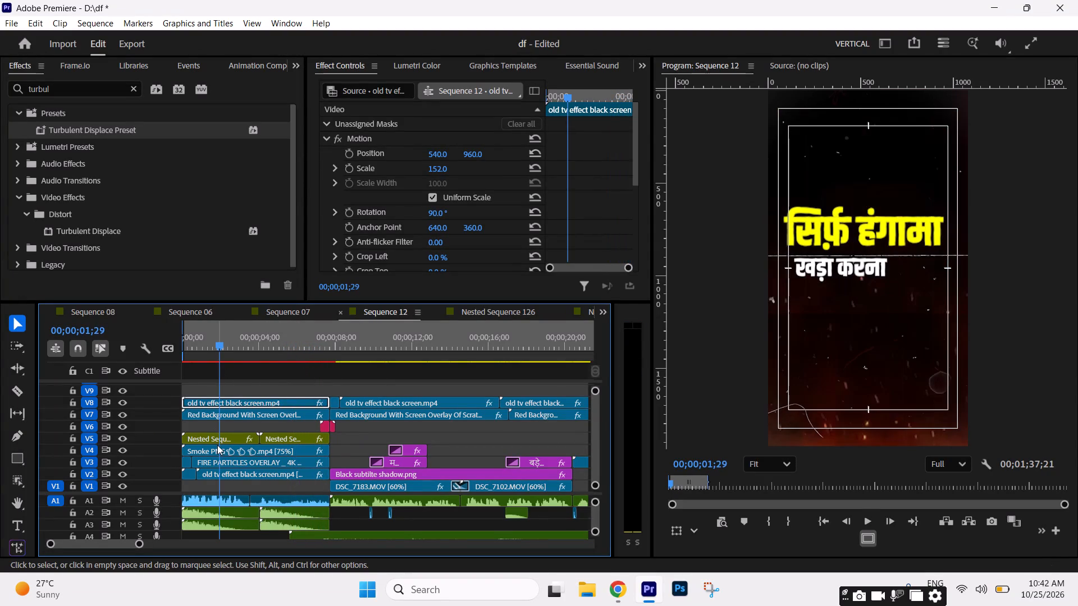
pyautogui.click(214, 438)
pyautogui.moveTo(635, 139); pyautogui.dragTo(638, 194)
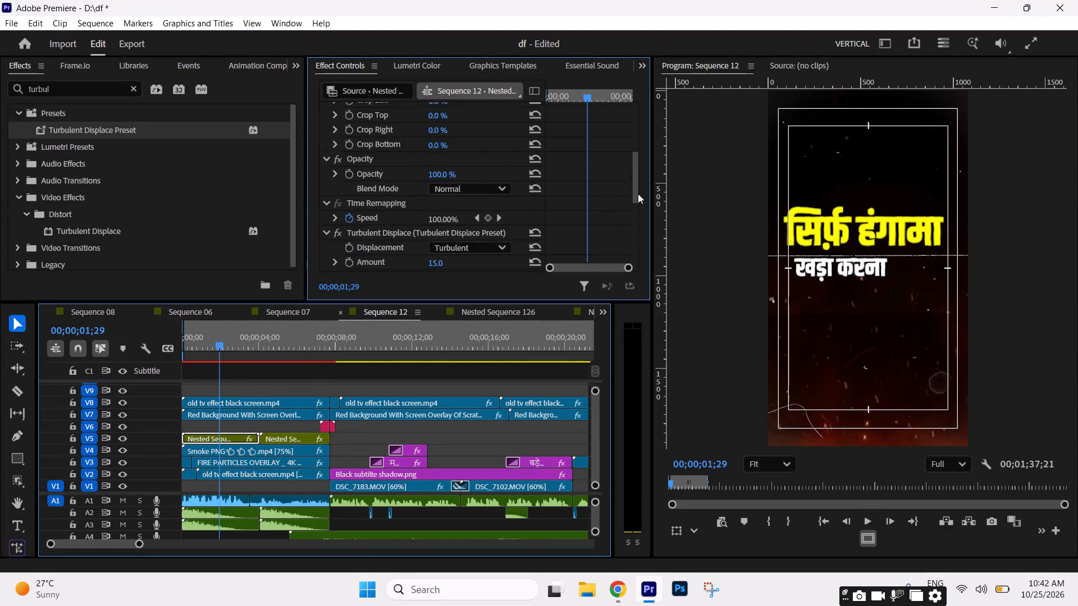
pyautogui.moveTo(638, 194); pyautogui.dragTo(638, 247)
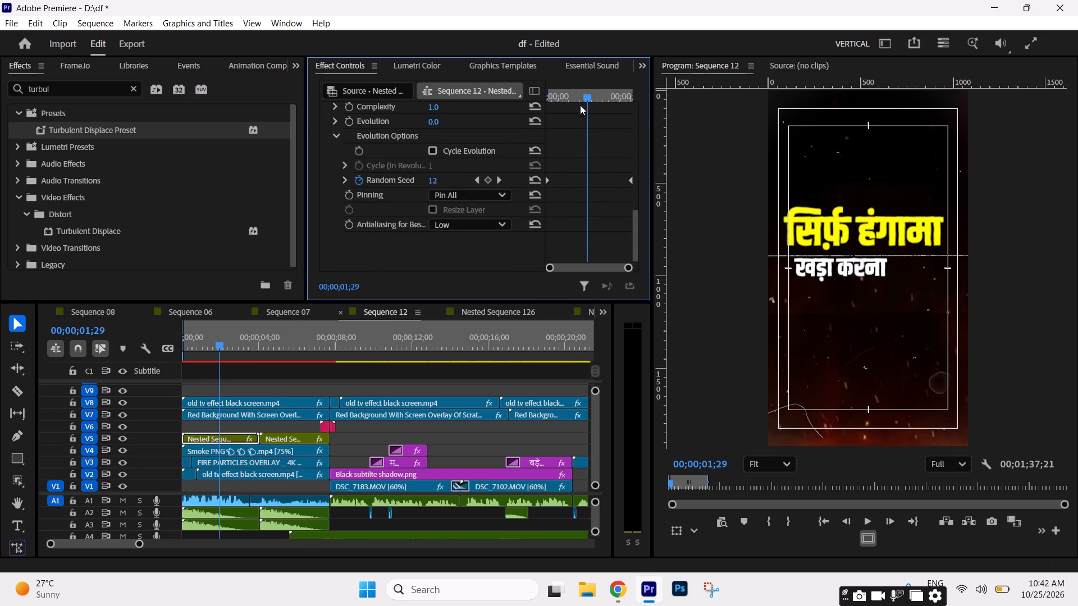
pyautogui.moveTo(590, 97); pyautogui.dragTo(604, 100)
pyautogui.click(632, 181)
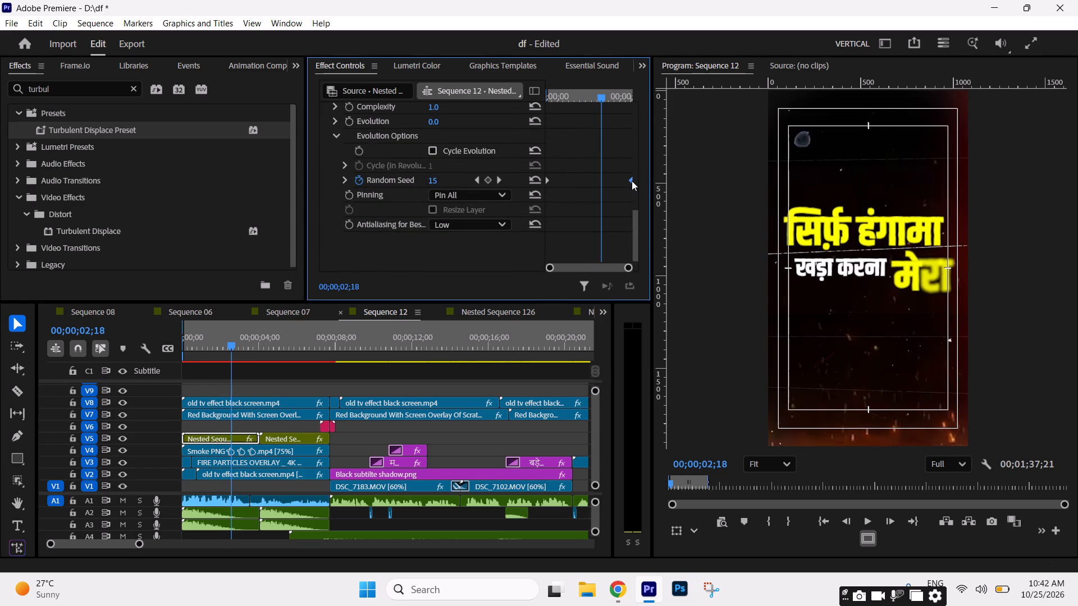
pyautogui.press('Delete')
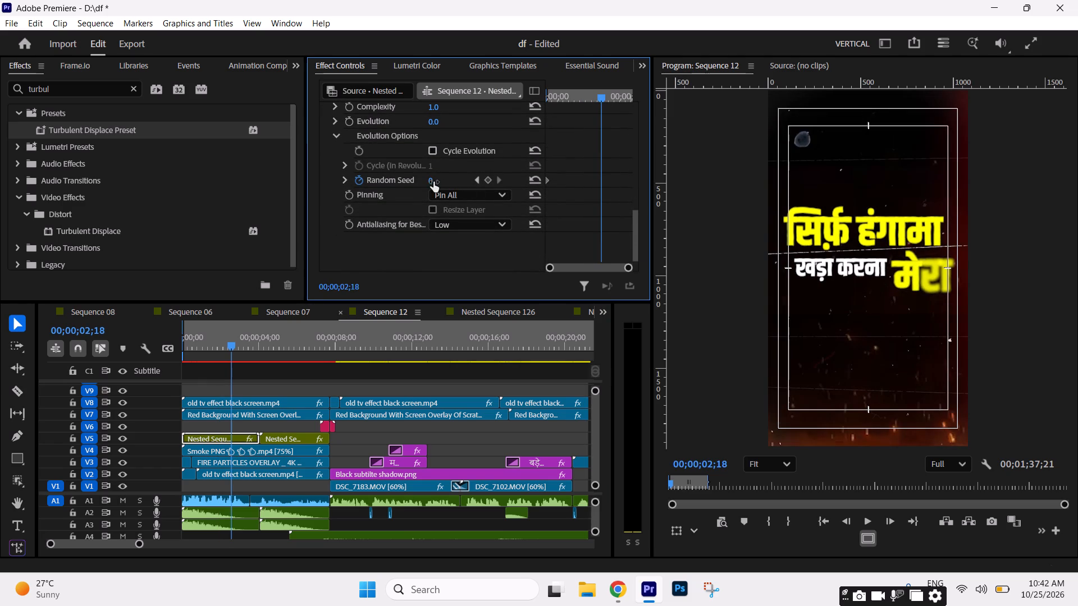
pyautogui.click(433, 182)
pyautogui.write('10')
pyautogui.press('Return')
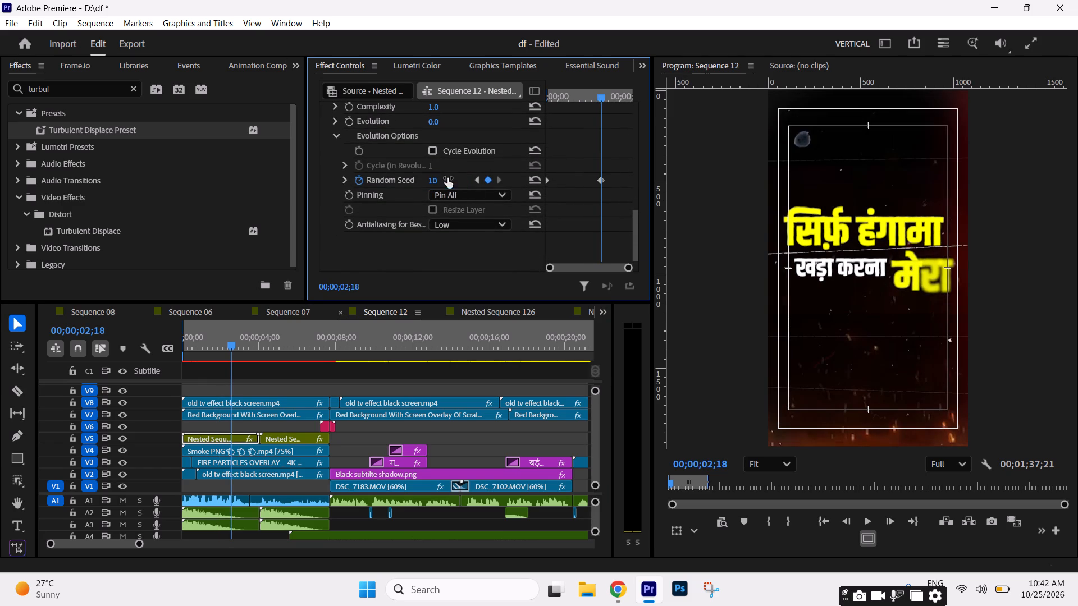
pyautogui.moveTo(602, 181); pyautogui.dragTo(843, 208)
pyautogui.press('space')
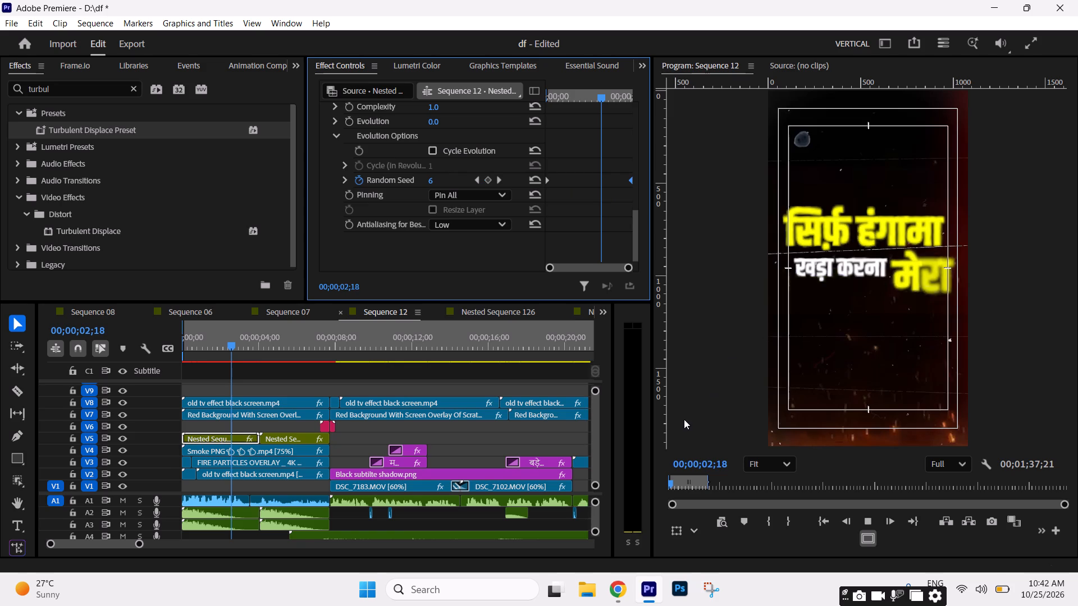
pyautogui.press('space')
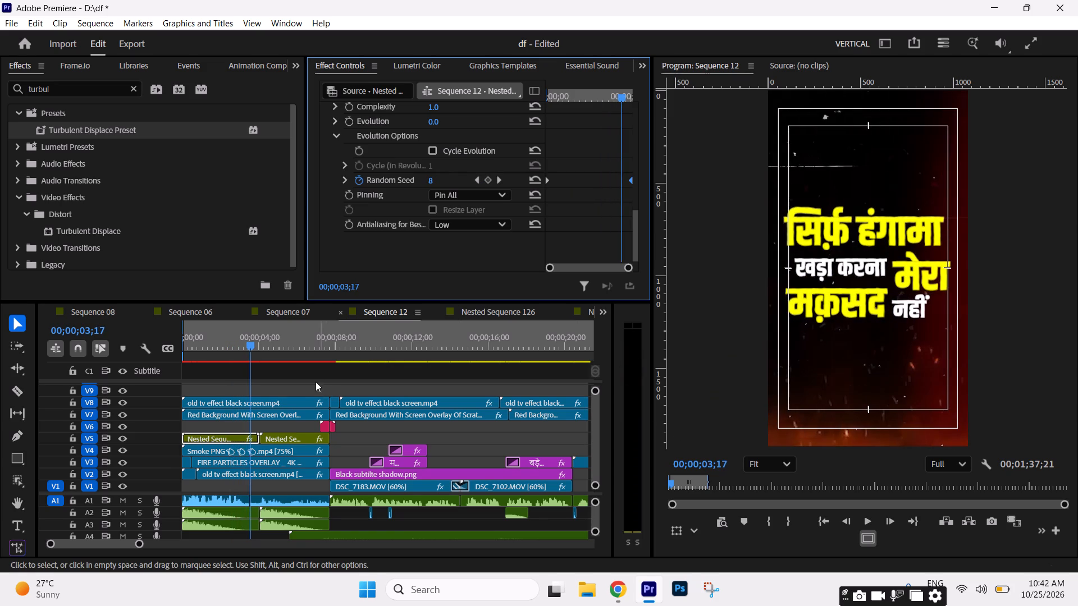
# Replace the second title's ending Random Seed keyframe in Turbulent Displace with one of value 10 at the clip's end.
pyautogui.click(281, 344)
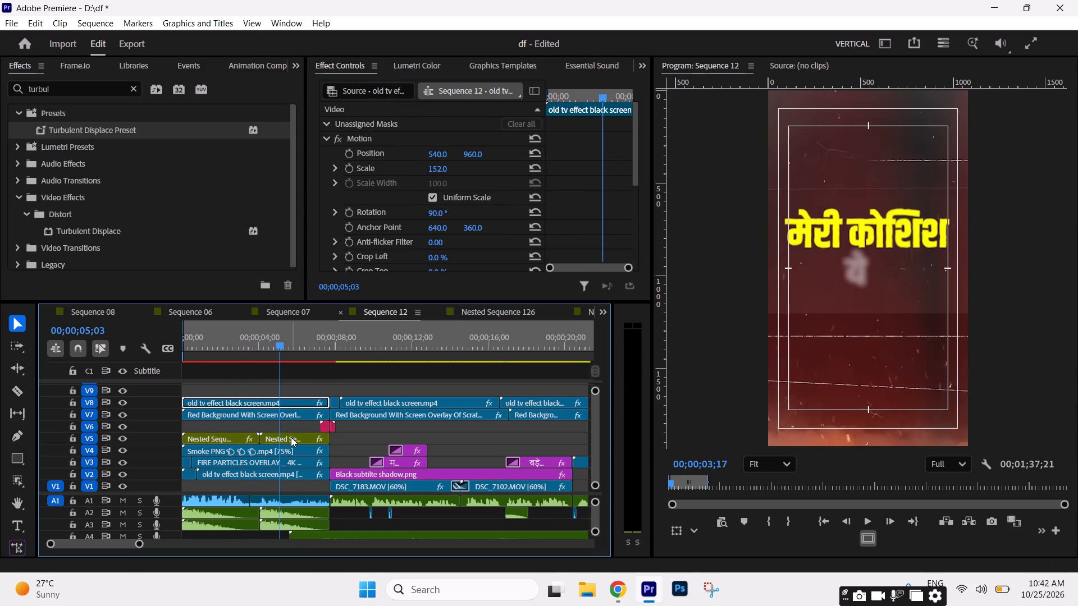
pyautogui.click(291, 438)
pyautogui.moveTo(634, 136); pyautogui.dragTo(641, 199)
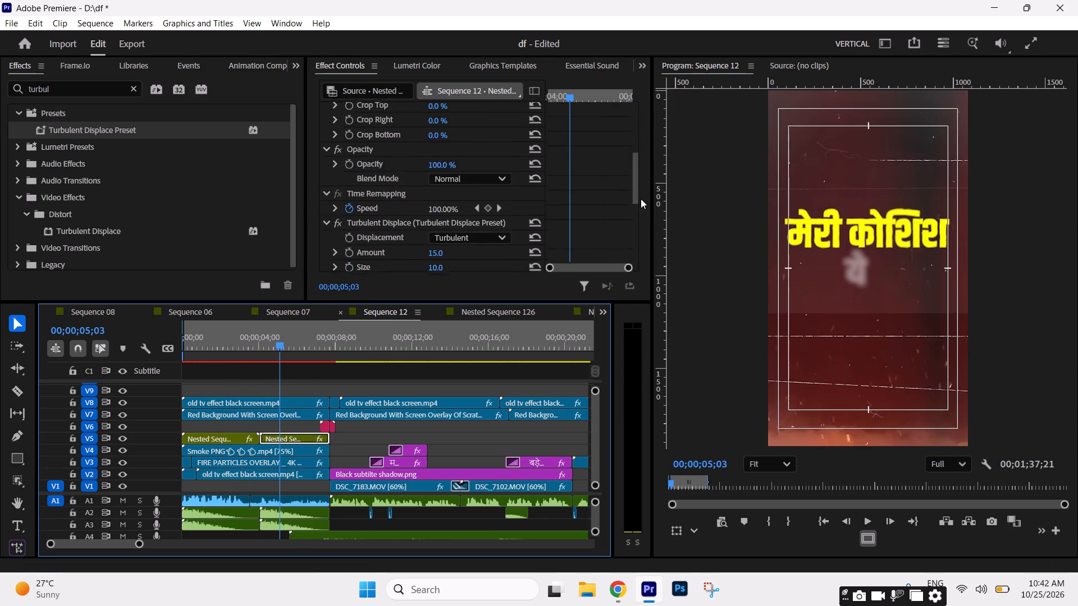
pyautogui.moveTo(641, 199); pyautogui.dragTo(642, 241)
pyautogui.click(628, 194)
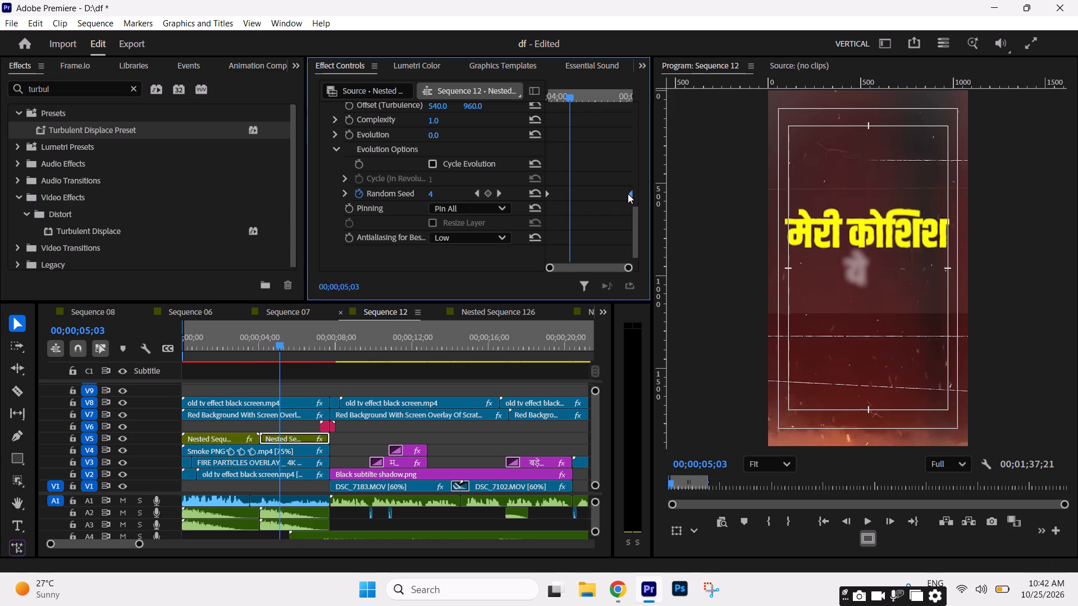
pyautogui.press('Delete')
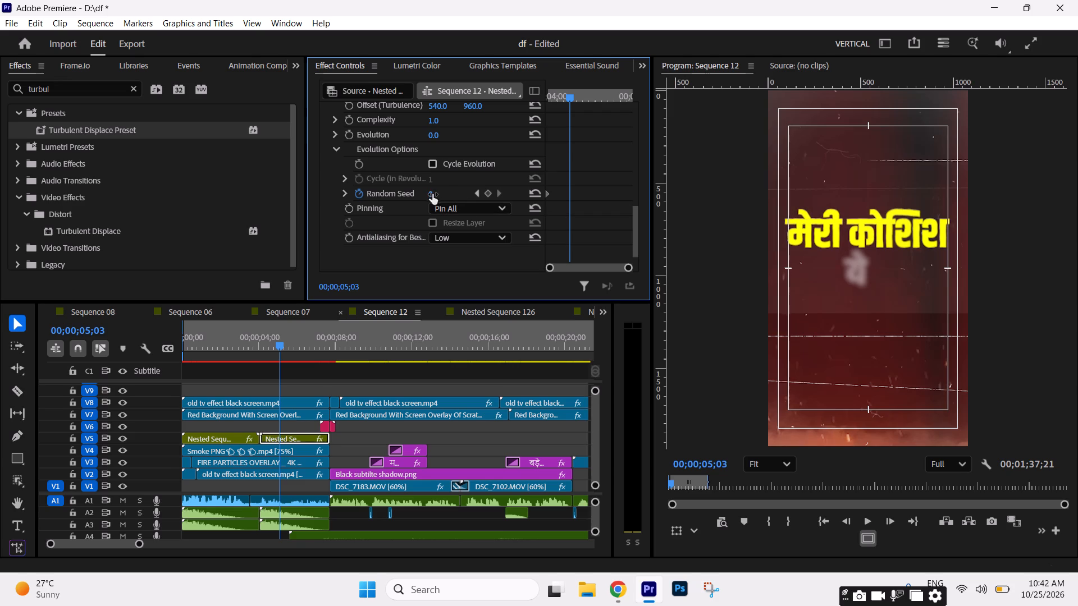
pyautogui.click(432, 194)
pyautogui.write('10')
pyautogui.press('Return')
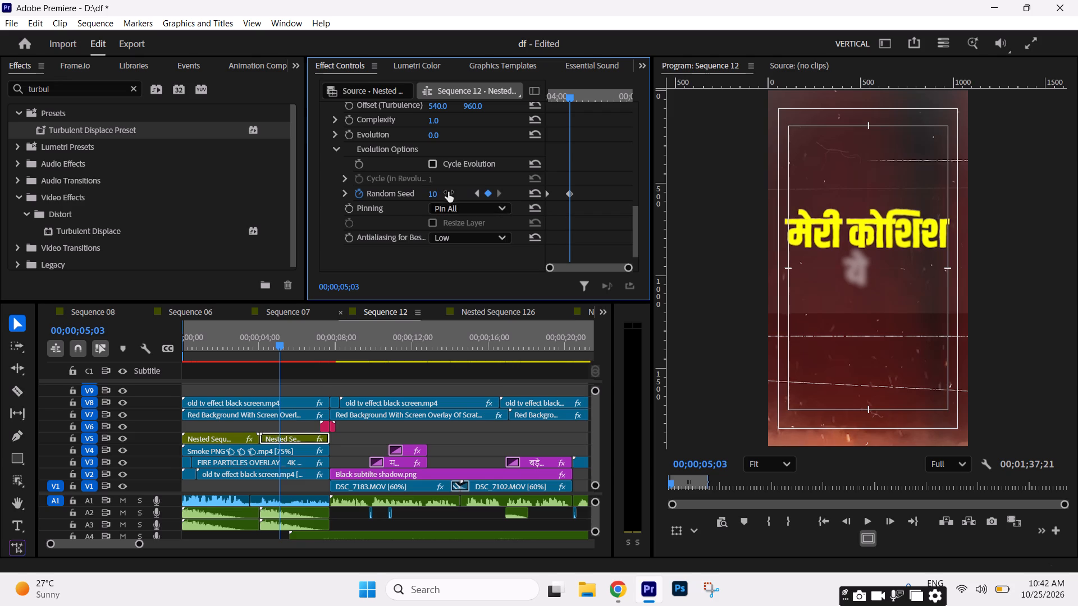
pyautogui.moveTo(572, 195); pyautogui.dragTo(850, 224)
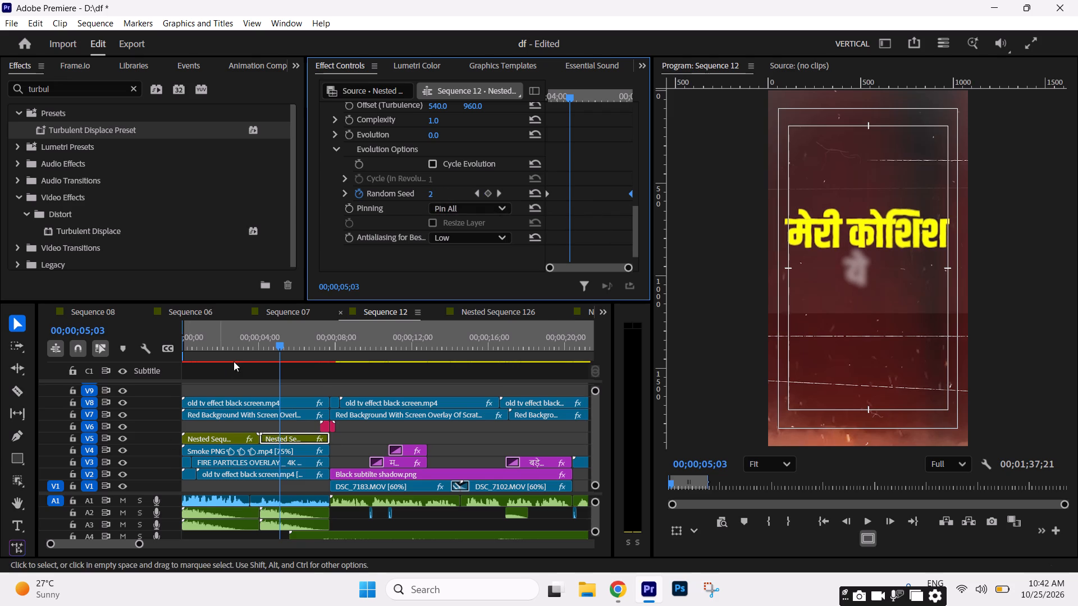
# Mark the In point at the very start of Sequence 12 and save the project.
pyautogui.moveTo(236, 351); pyautogui.dragTo(80, 366)
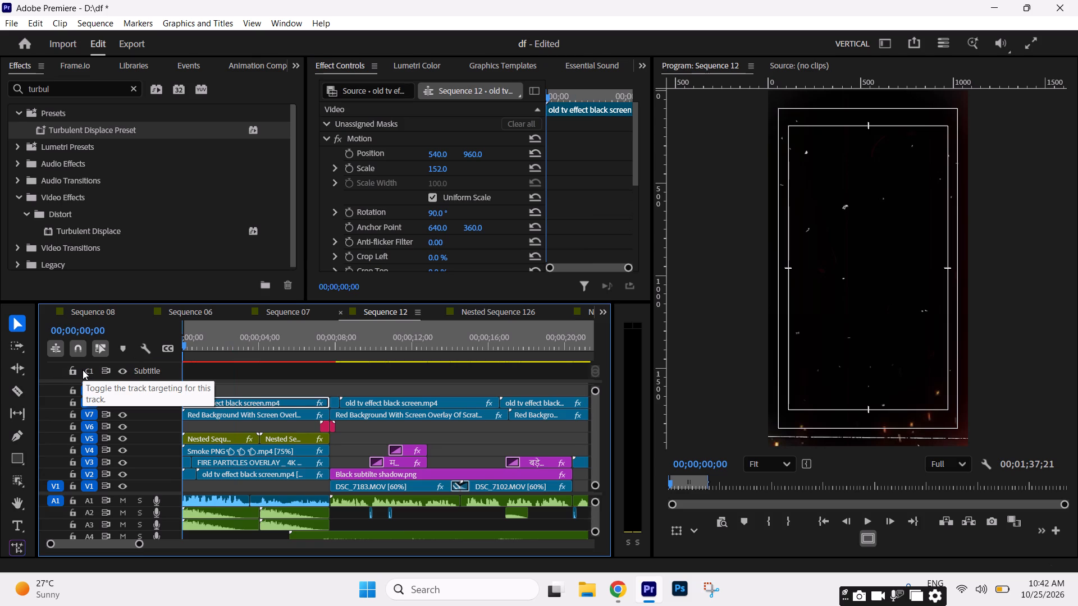
pyautogui.press('Home')
pyautogui.press('i')
pyautogui.hotkey('ctrl', 's')
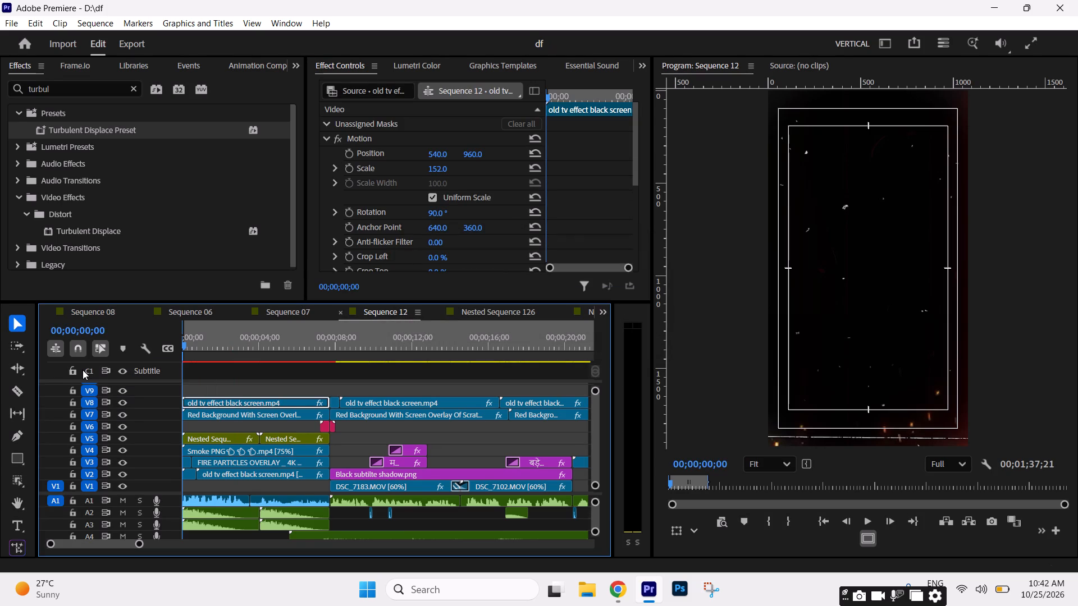
# Play back Sequence 12 from its start to check the opening titles and the cut into the footage.
pyautogui.write('----')
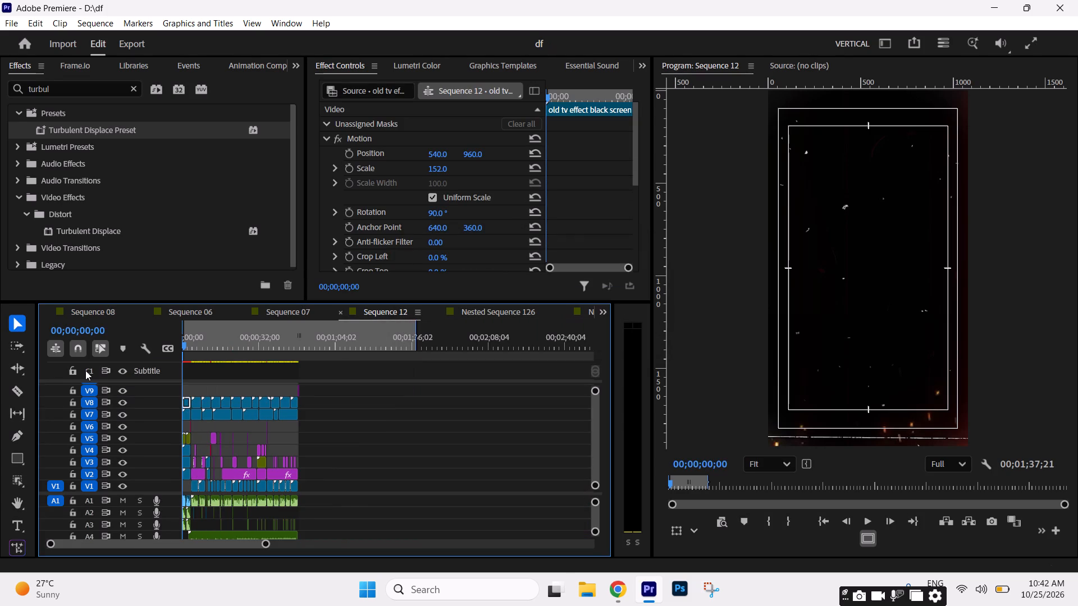
pyautogui.press('space')
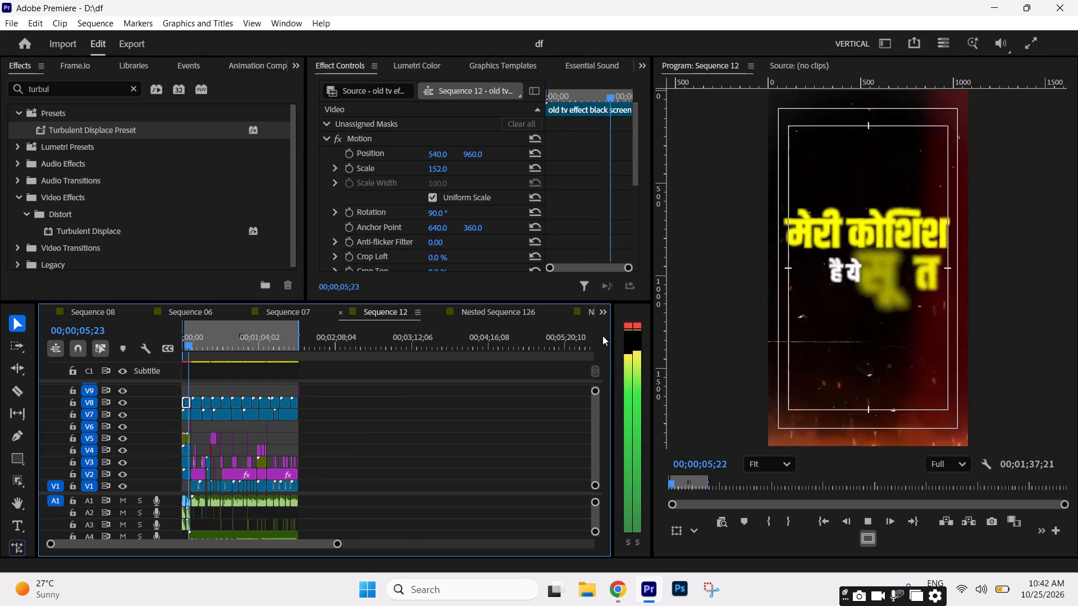
pyautogui.press('space')
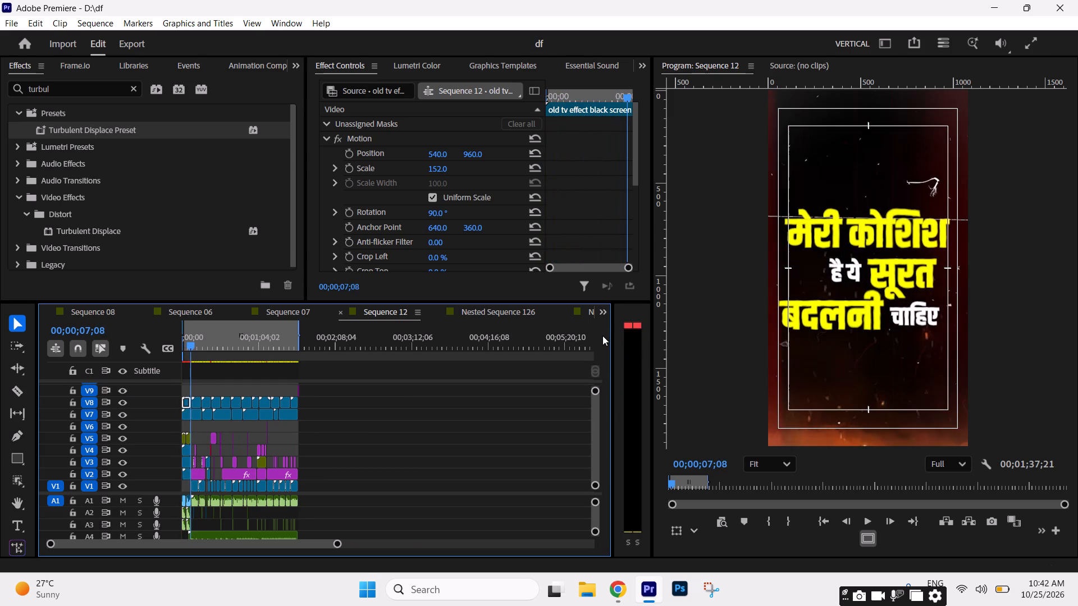
pyautogui.press('space')
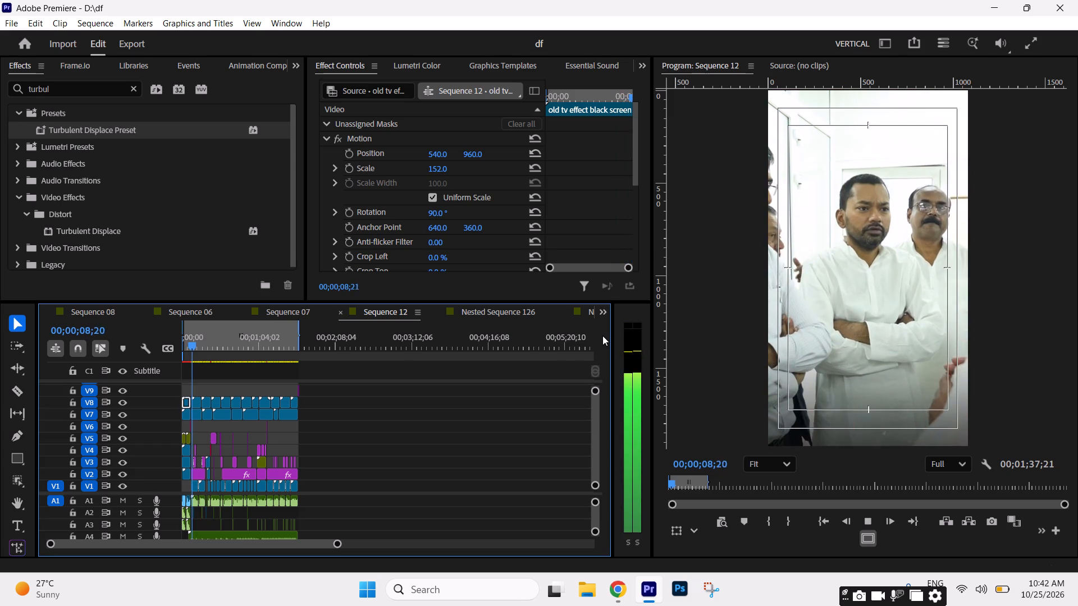
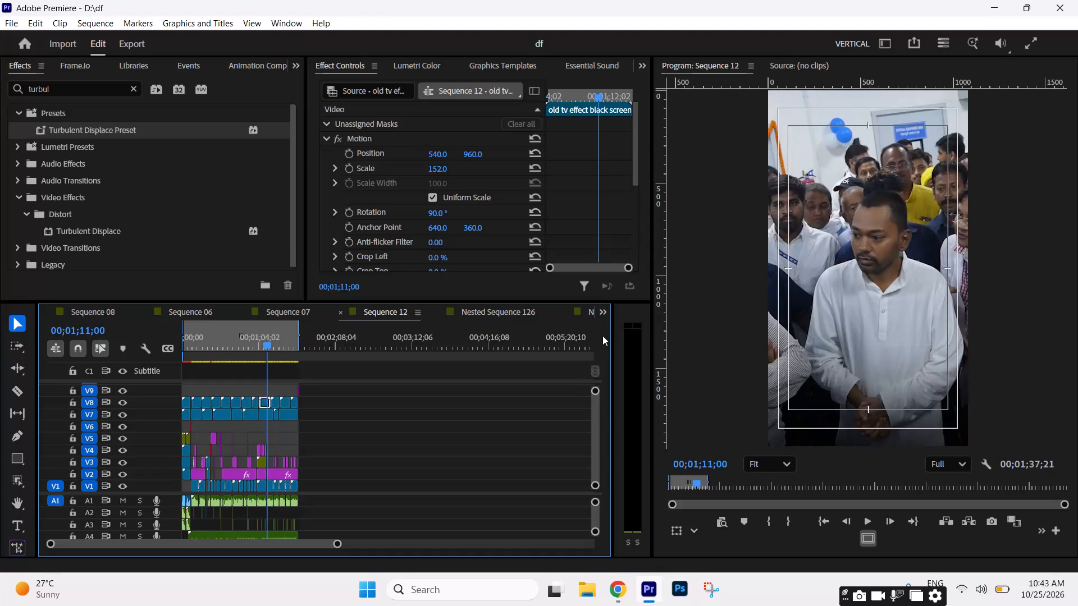
# Play back the News18 India article section of Sequence 12 and look over its Hindi titles on V4.
pyautogui.press('Up')
pyautogui.press('Up')
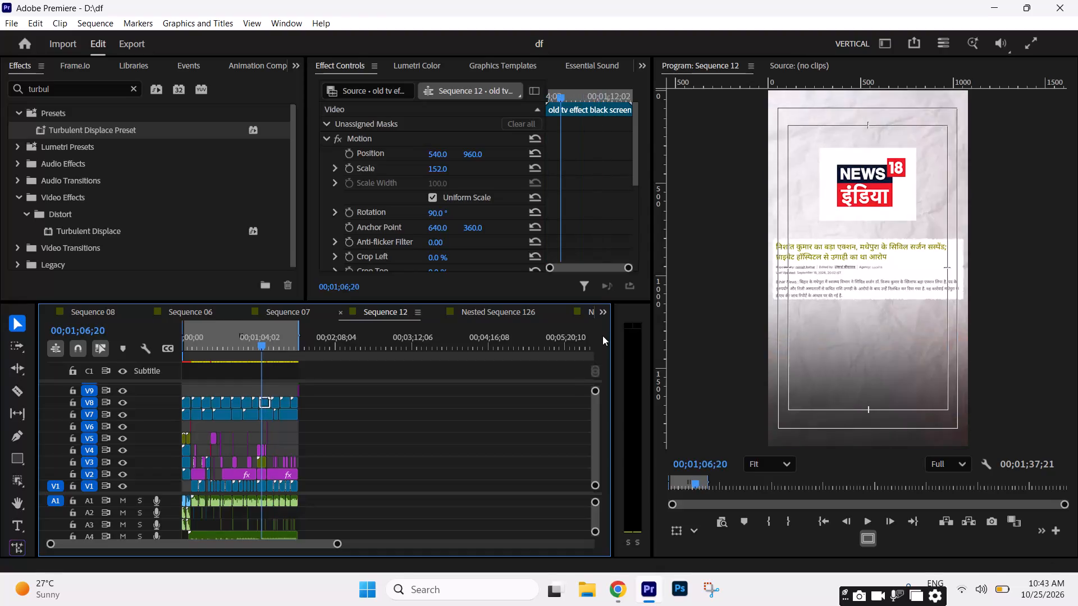
pyautogui.press('Up')
pyautogui.press('Up')
pyautogui.press('Up')
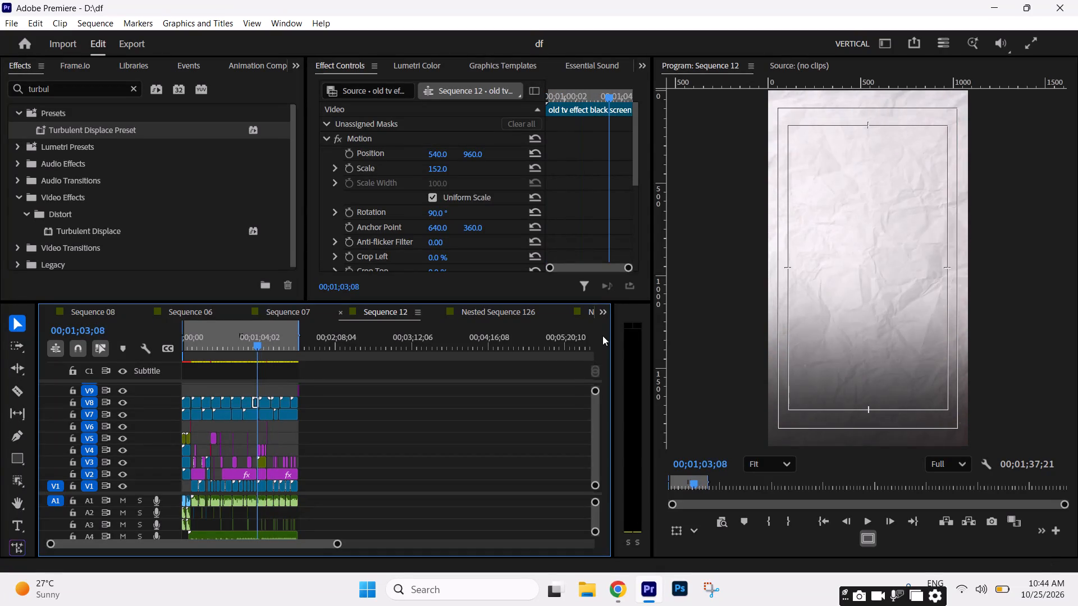
pyautogui.press('Up')
pyautogui.press('Down')
pyautogui.press('space')
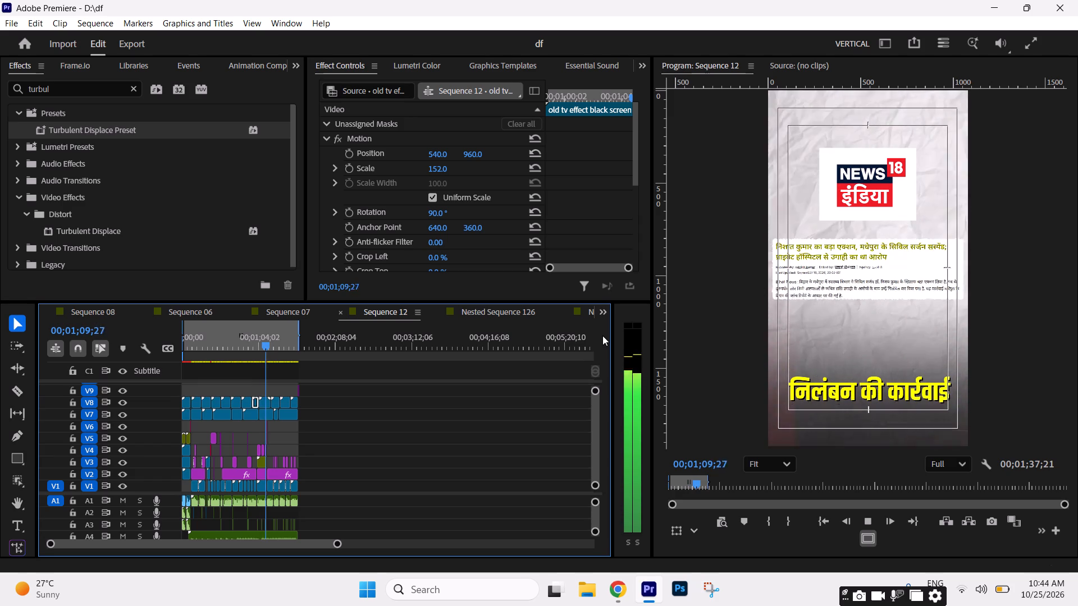
pyautogui.press('space')
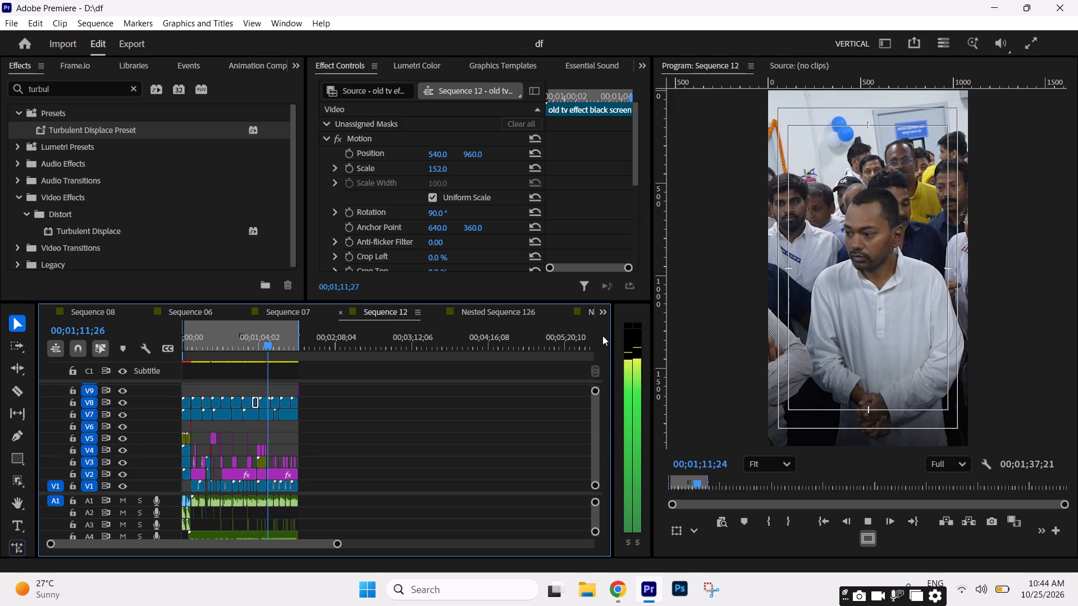
pyautogui.write('==')
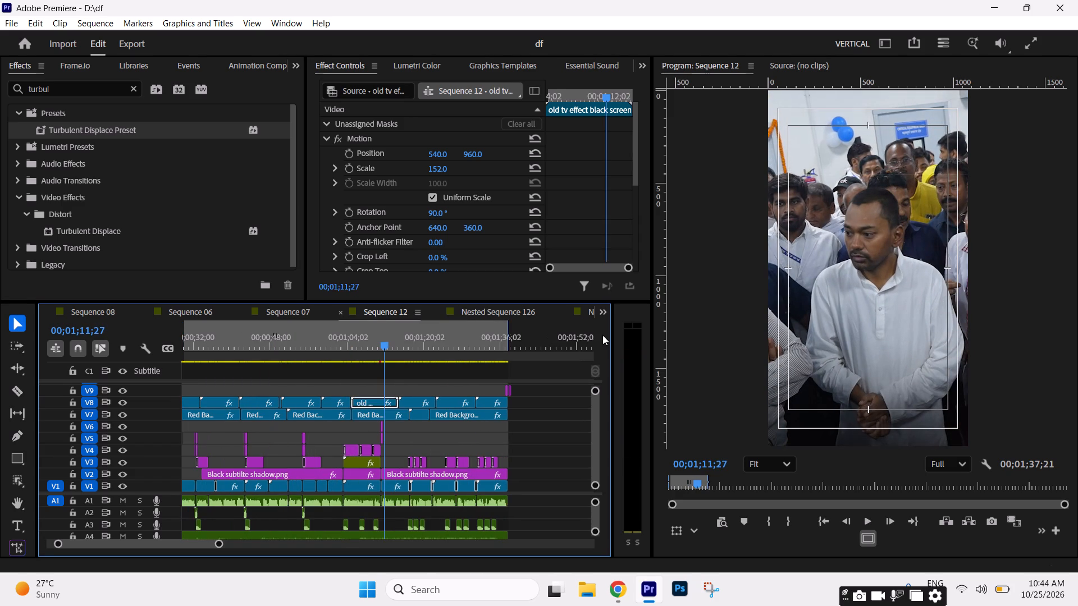
pyautogui.click(356, 354)
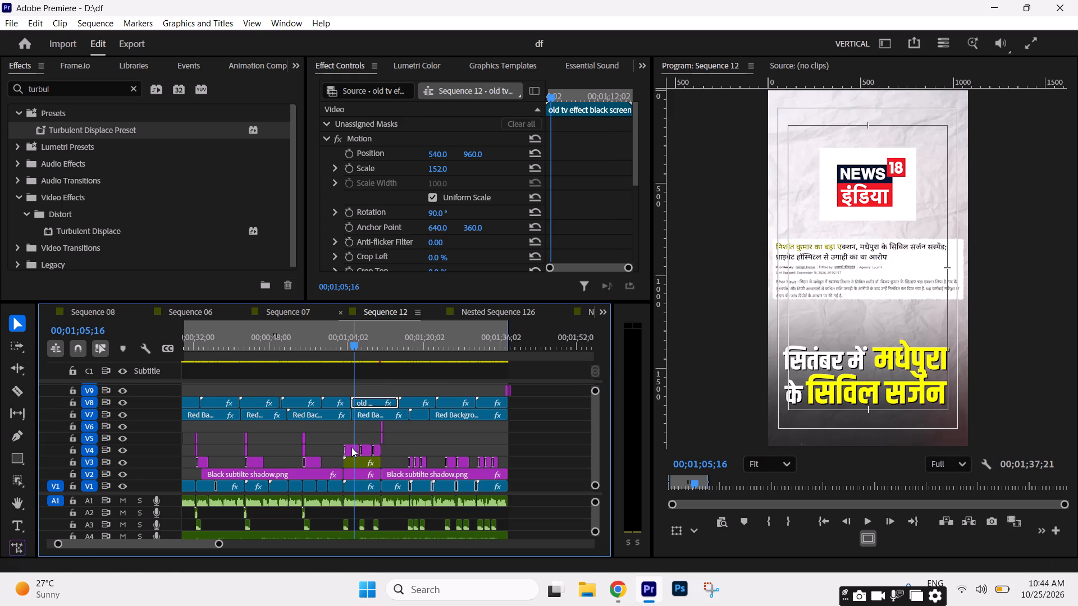
pyautogui.click(351, 448)
pyautogui.moveTo(355, 341); pyautogui.dragTo(362, 341)
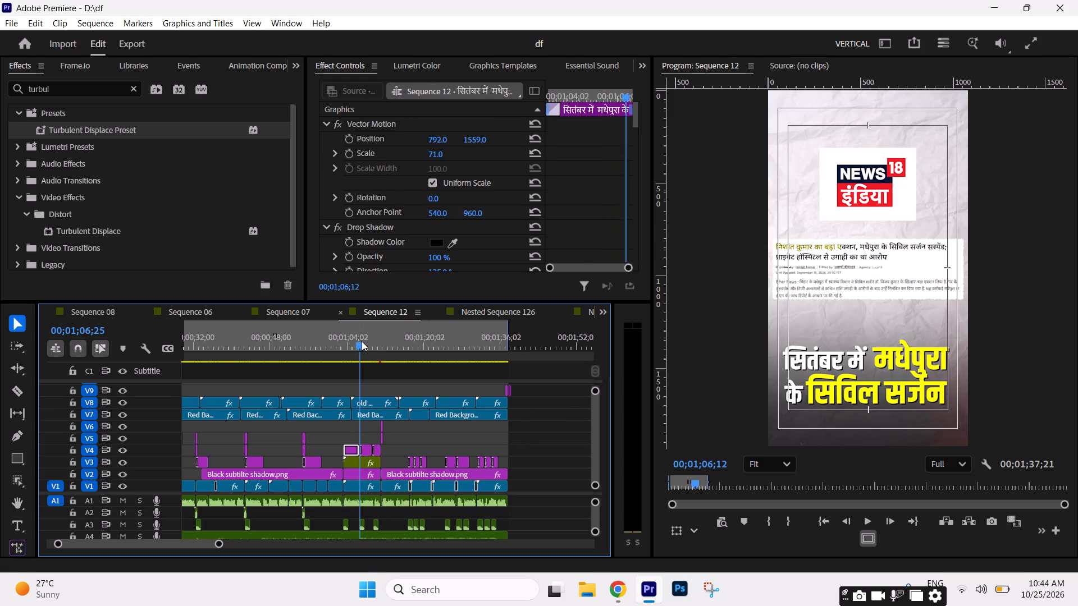
pyautogui.moveTo(362, 341); pyautogui.dragTo(373, 342)
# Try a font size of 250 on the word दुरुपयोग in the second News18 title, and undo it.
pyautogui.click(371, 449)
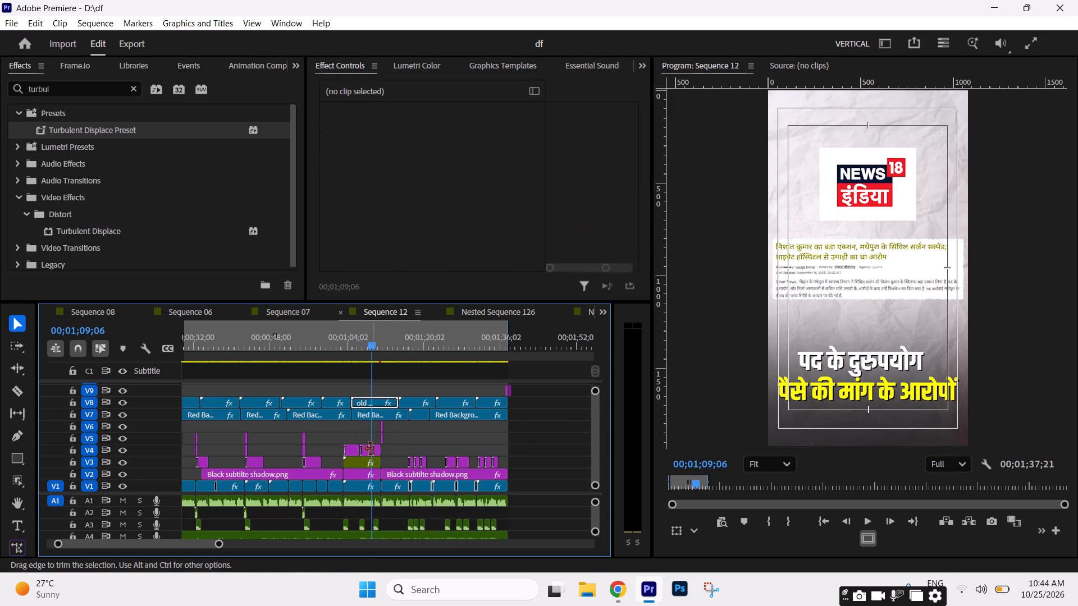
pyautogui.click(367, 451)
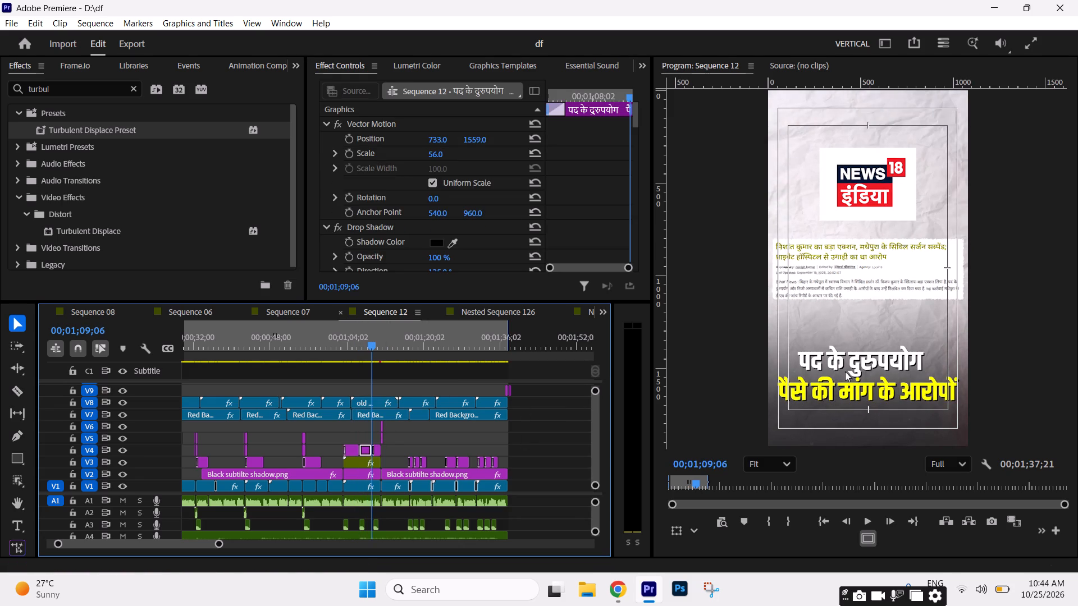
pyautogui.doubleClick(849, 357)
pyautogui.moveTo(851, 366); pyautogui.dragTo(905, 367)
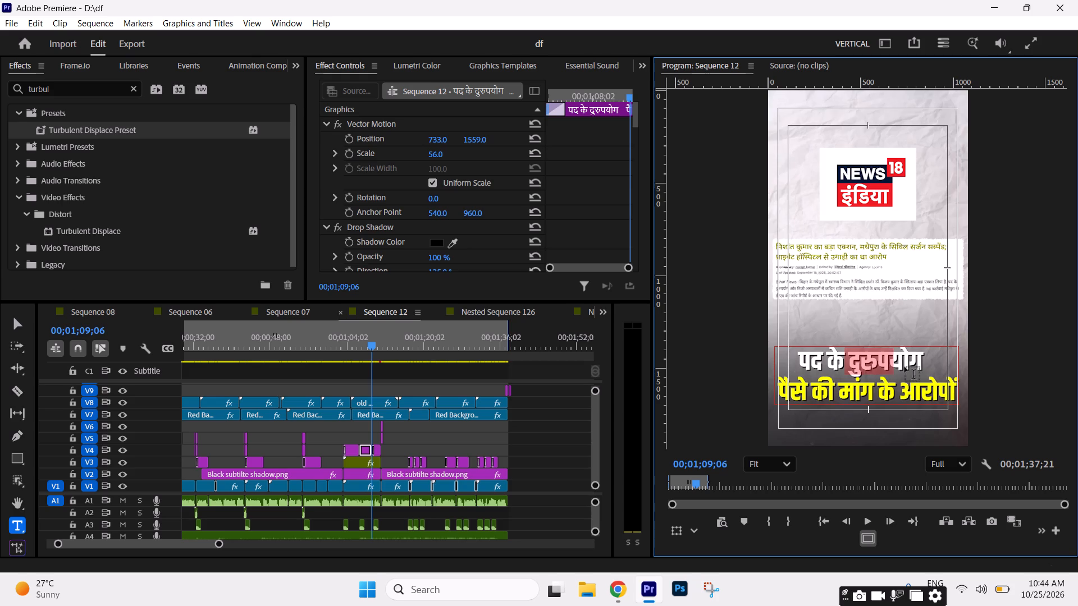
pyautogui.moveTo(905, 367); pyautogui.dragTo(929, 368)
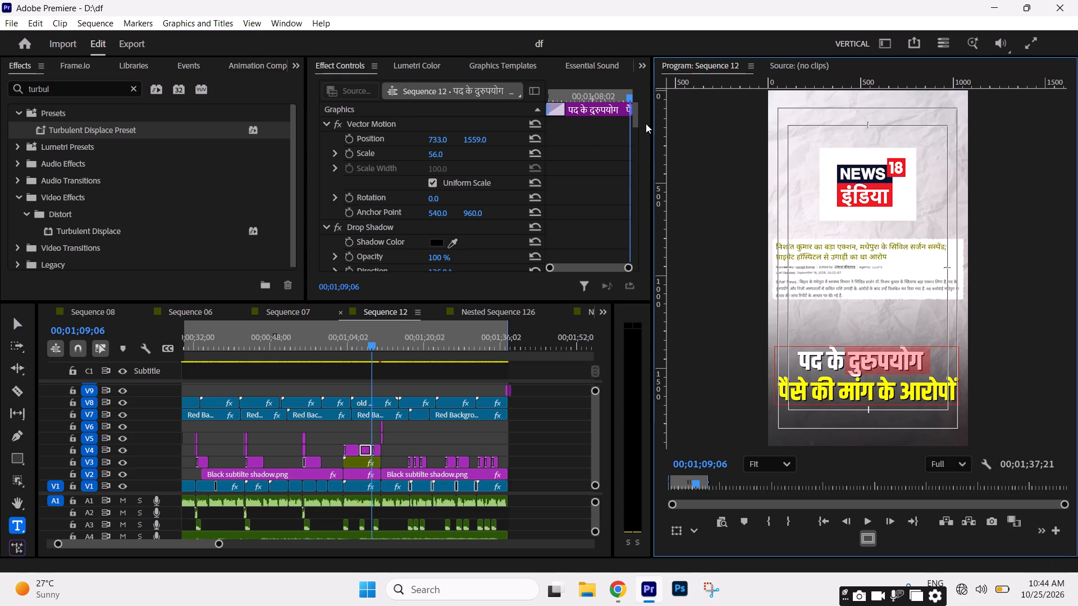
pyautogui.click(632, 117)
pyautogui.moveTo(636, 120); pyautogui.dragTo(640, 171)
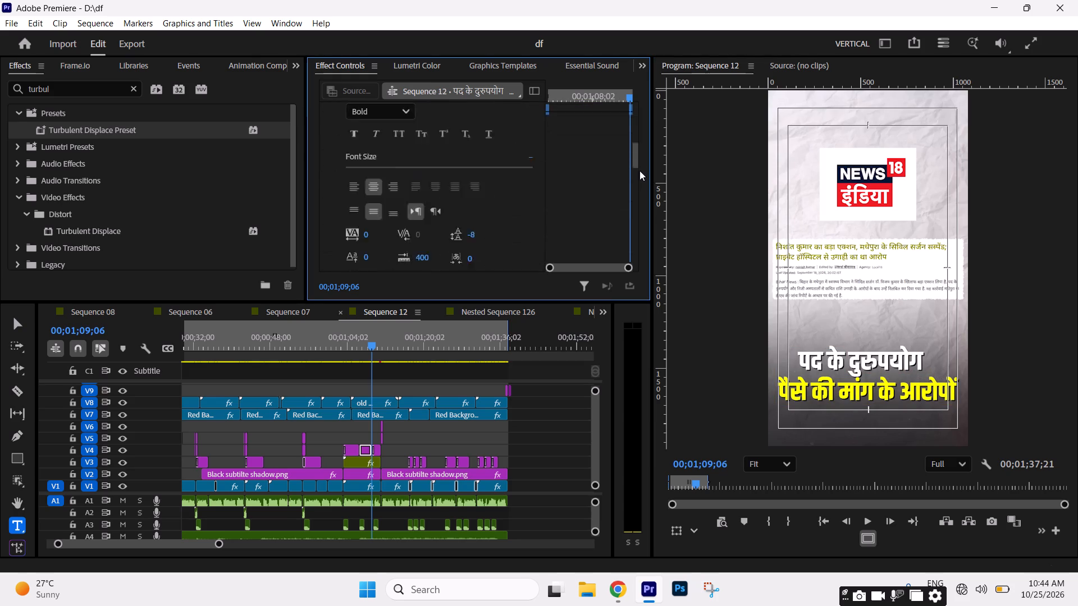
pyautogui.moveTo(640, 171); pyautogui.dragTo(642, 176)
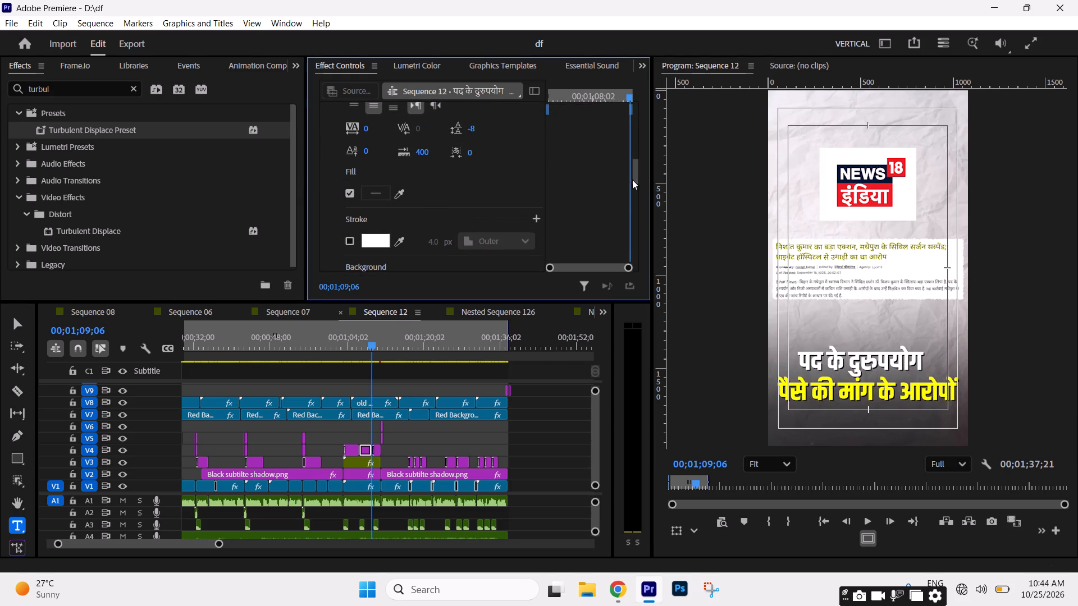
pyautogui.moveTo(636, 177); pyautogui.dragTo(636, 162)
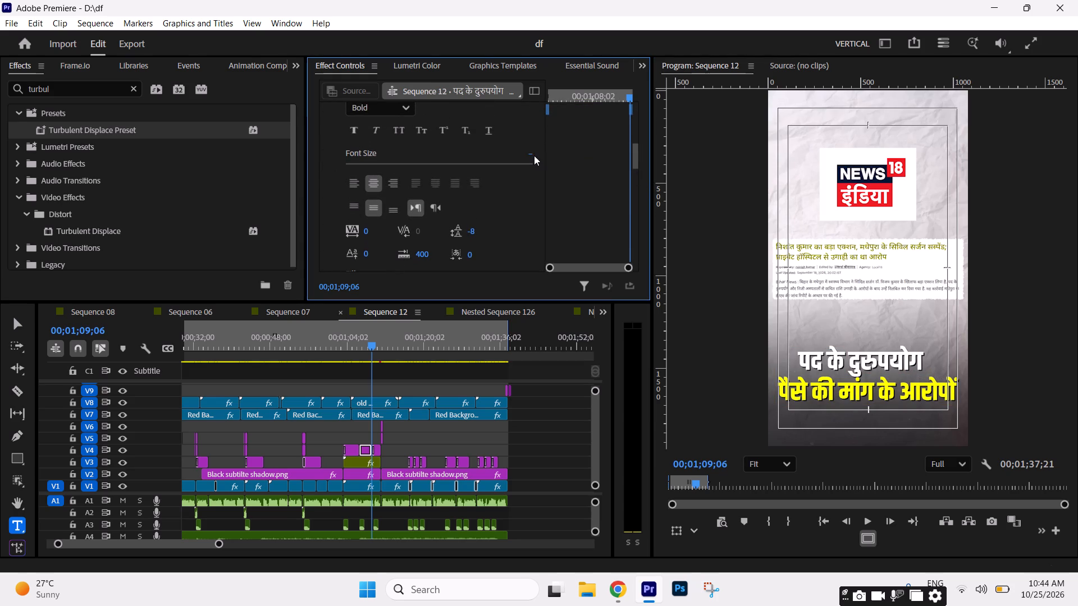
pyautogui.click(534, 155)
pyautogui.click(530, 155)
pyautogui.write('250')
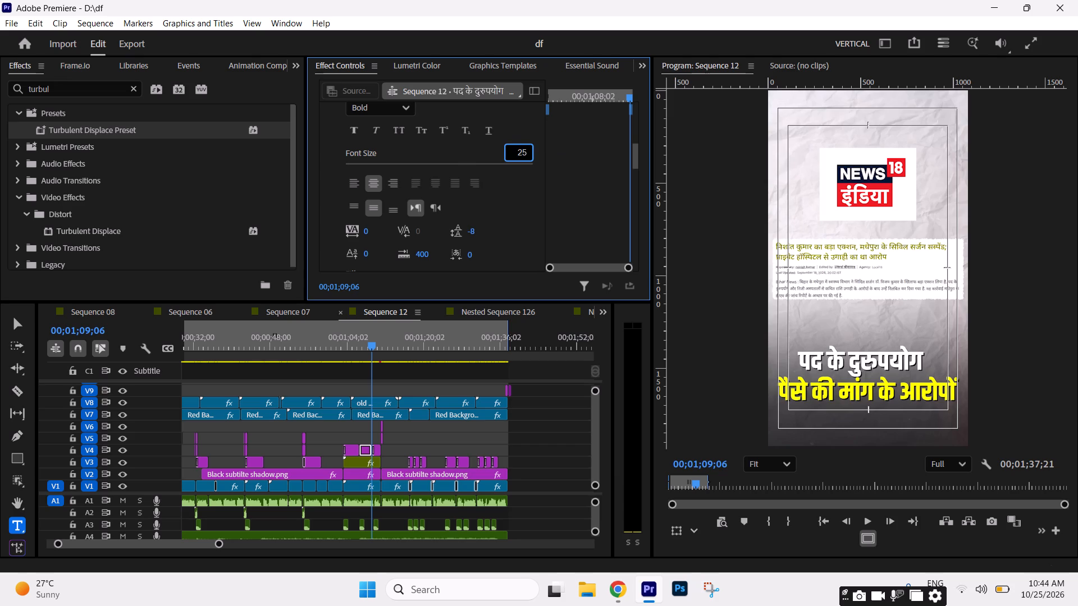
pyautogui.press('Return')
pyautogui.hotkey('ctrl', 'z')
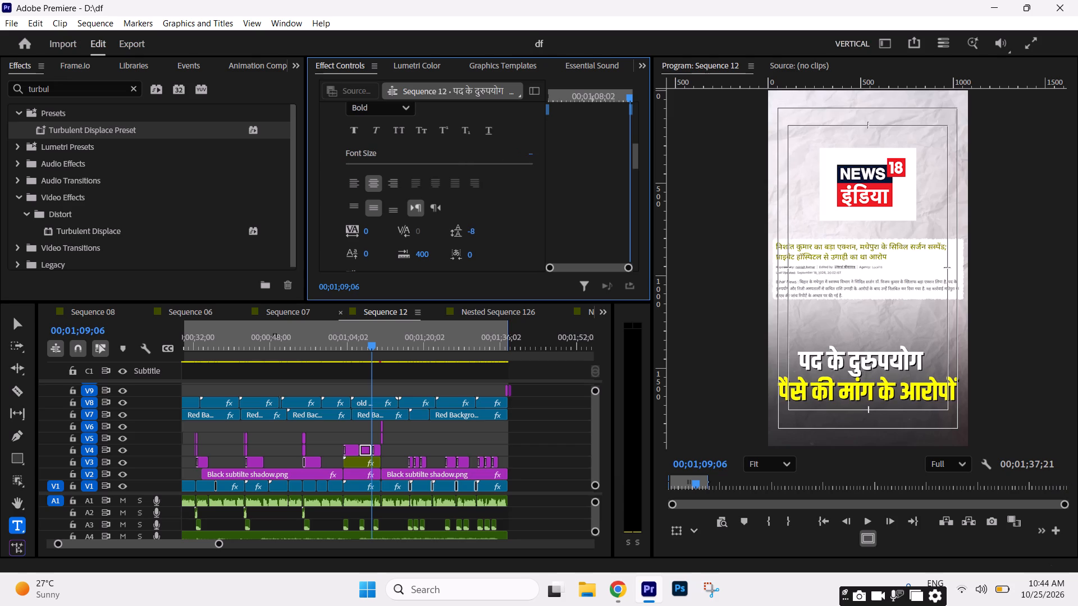
# Examine the font size and fill of the word मधेपुरा in the preceding title as a styling reference.
pyautogui.click(353, 355)
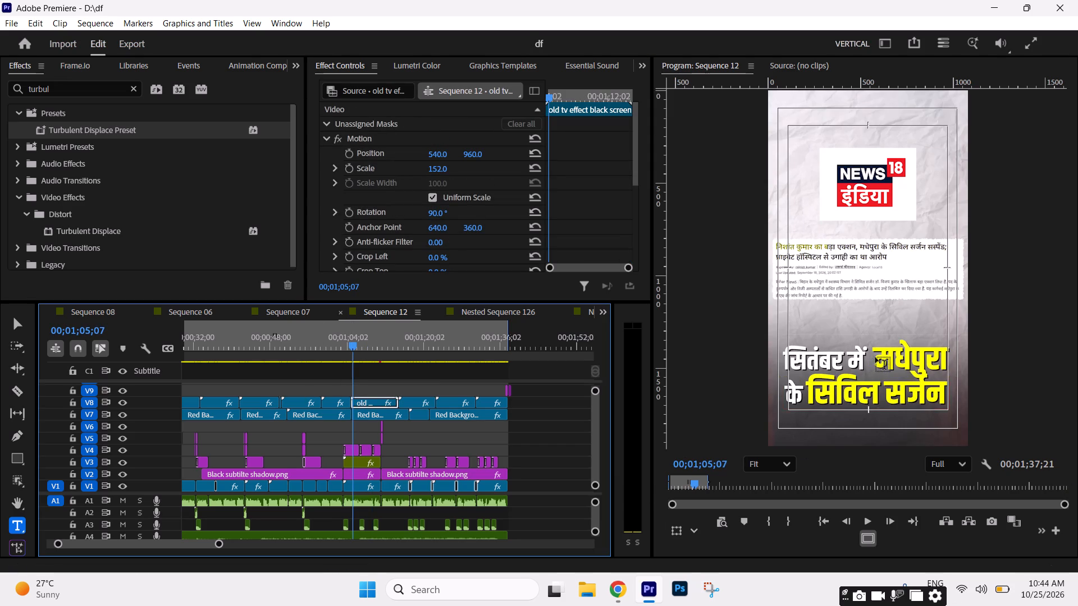
pyautogui.click(875, 357)
pyautogui.moveTo(873, 352); pyautogui.dragTo(955, 368)
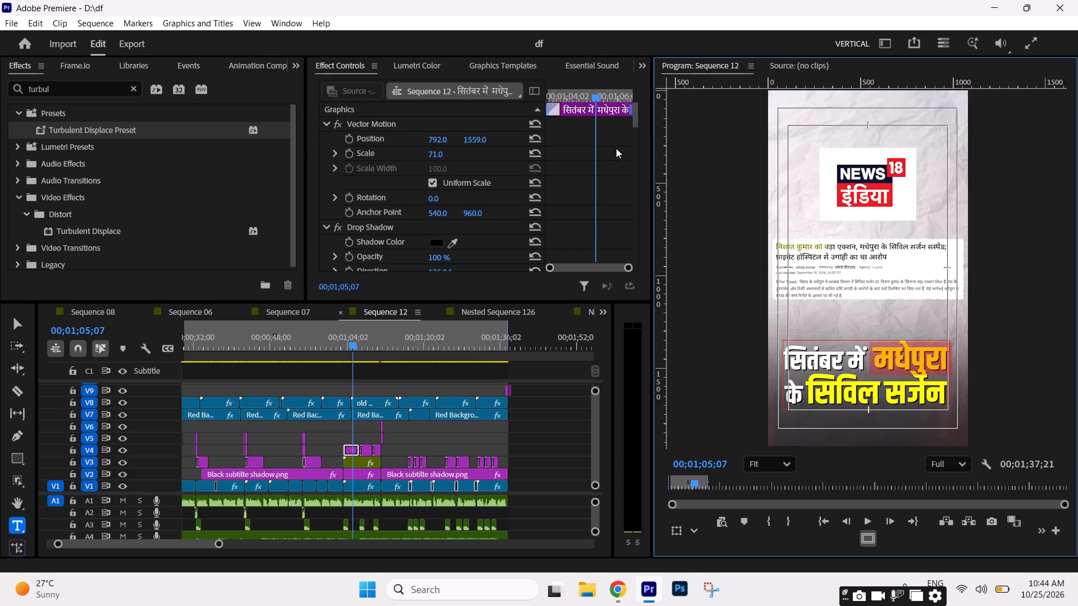
pyautogui.moveTo(637, 116); pyautogui.dragTo(644, 163)
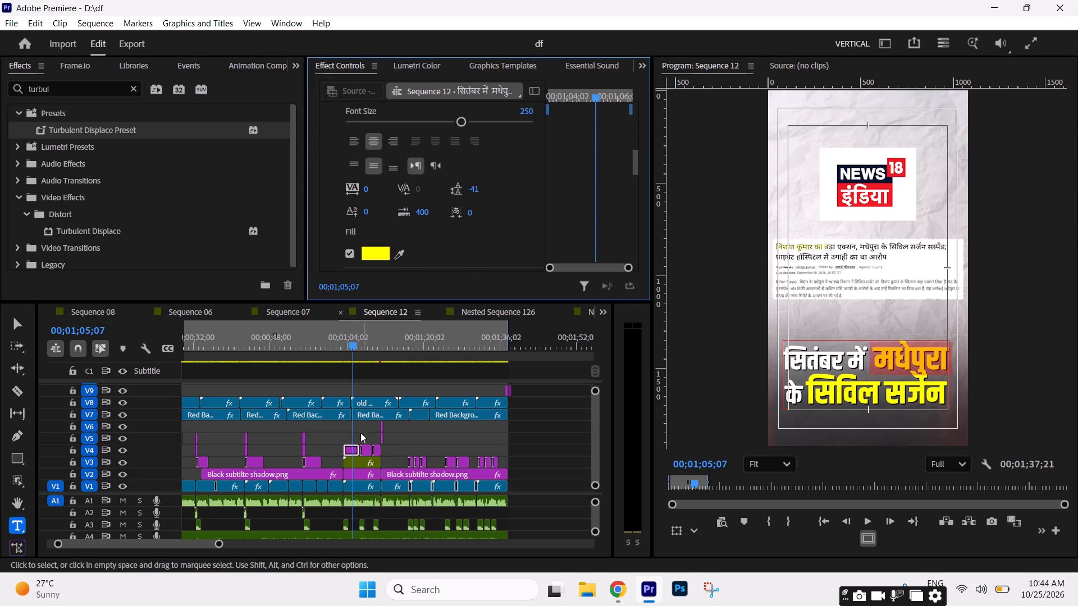
# Give the word दुरुपयोग in the second News18 title a yellow FFFF00 fill and a font size of 294.
pyautogui.click(366, 348)
pyautogui.click(849, 357)
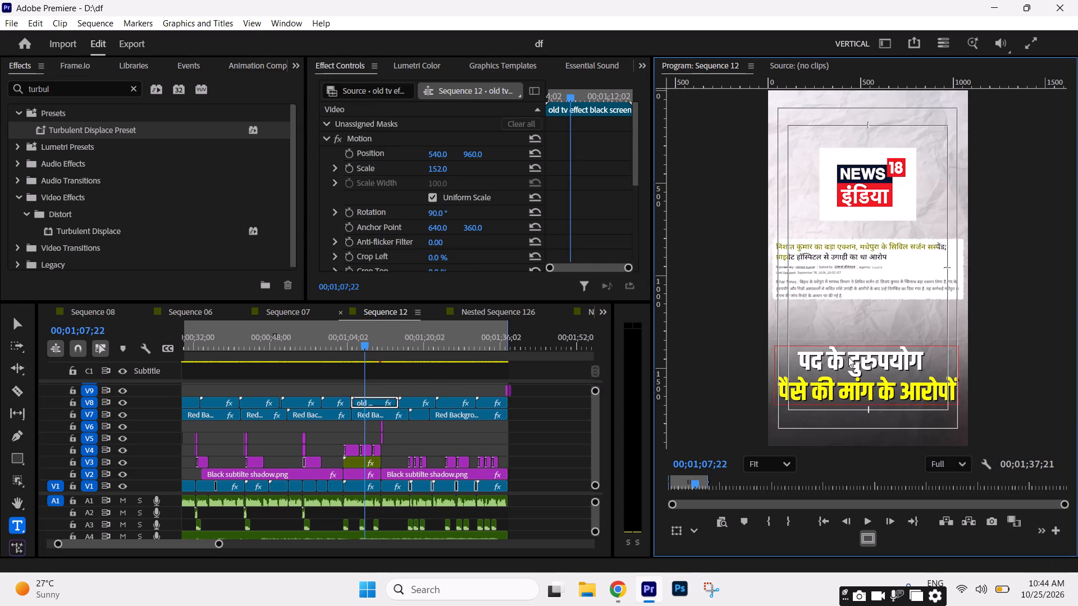
pyautogui.moveTo(848, 359); pyautogui.dragTo(921, 370)
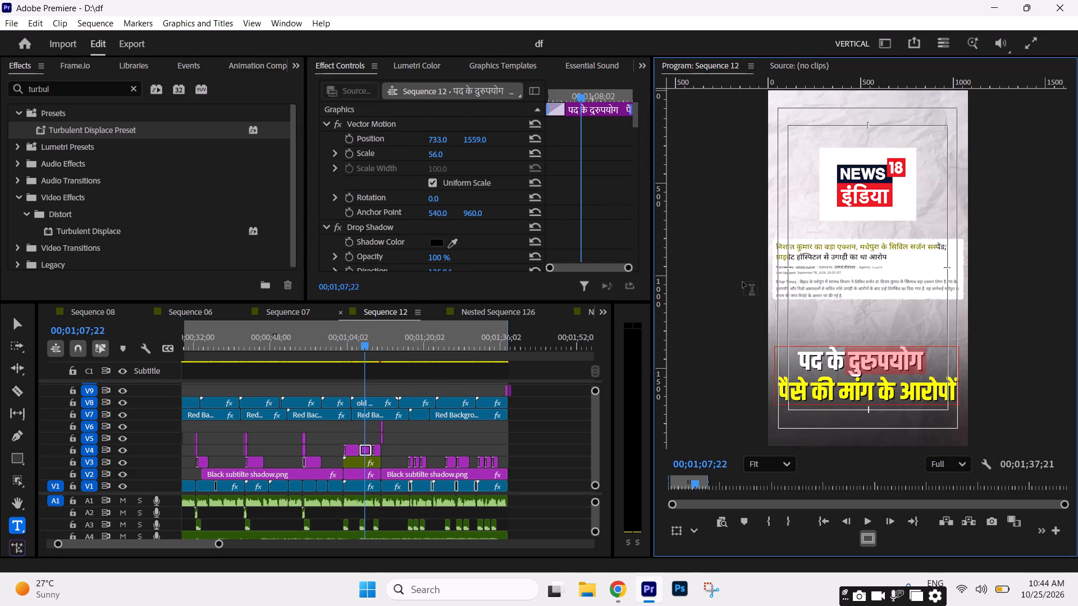
pyautogui.moveTo(637, 123); pyautogui.dragTo(638, 166)
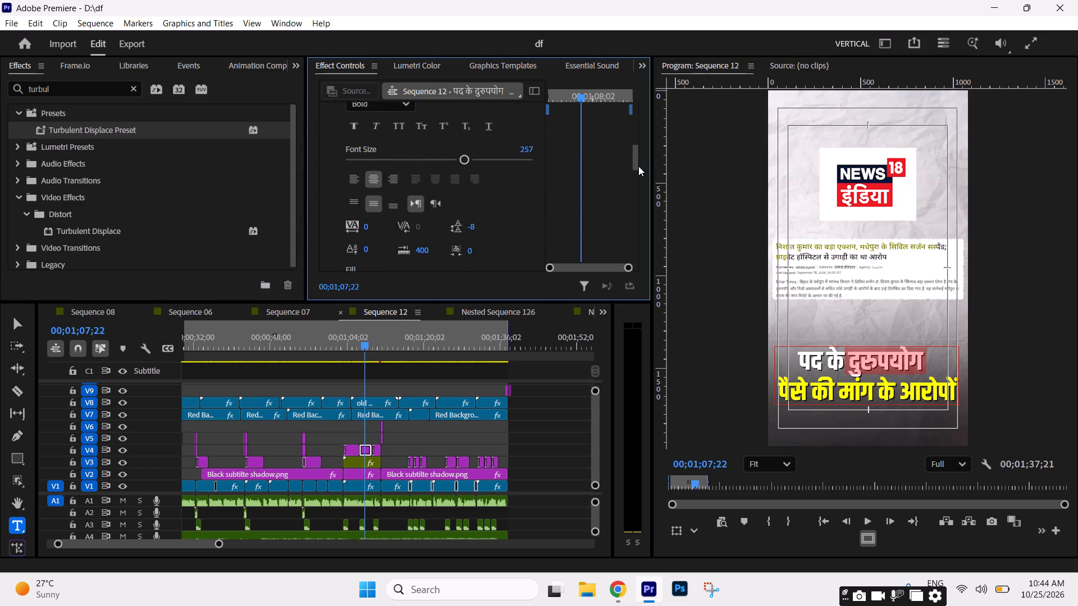
pyautogui.moveTo(638, 166); pyautogui.dragTo(640, 172)
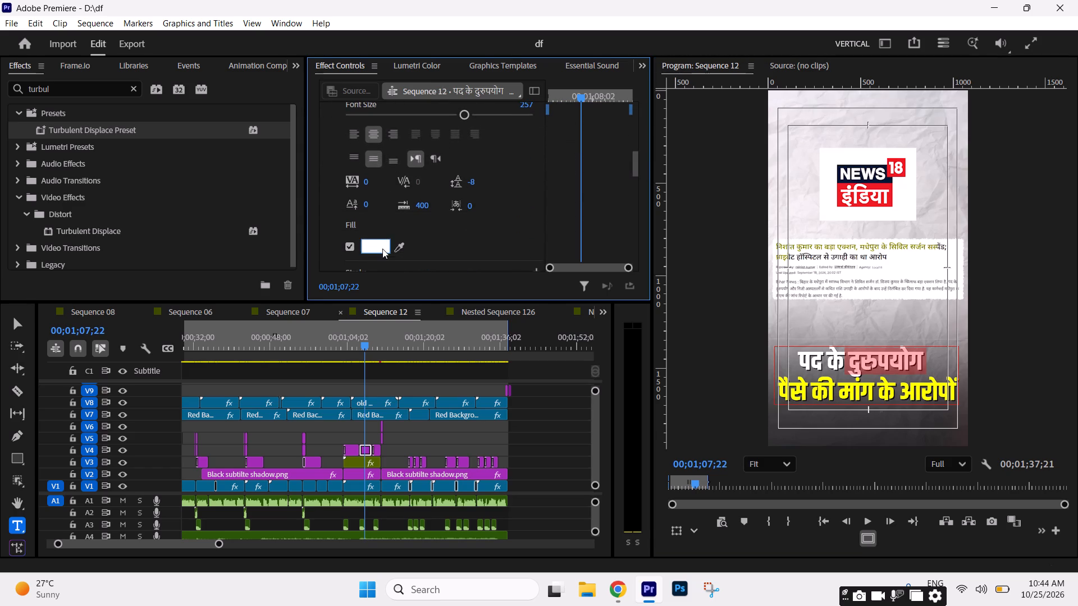
pyautogui.click(382, 249)
pyautogui.moveTo(626, 373); pyautogui.dragTo(675, 379)
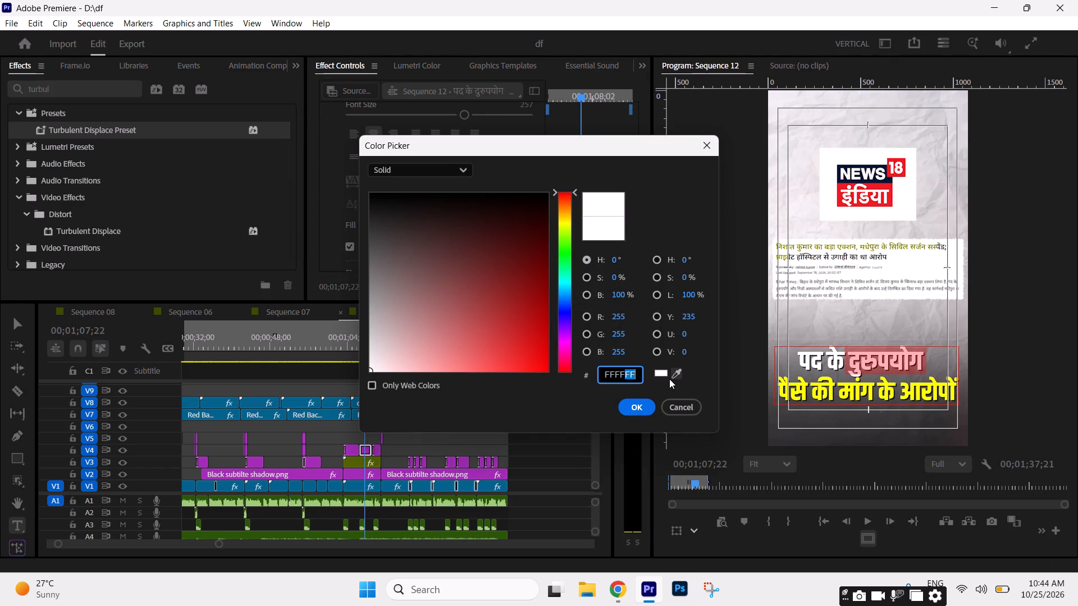
pyautogui.write('00')
pyautogui.press('Return')
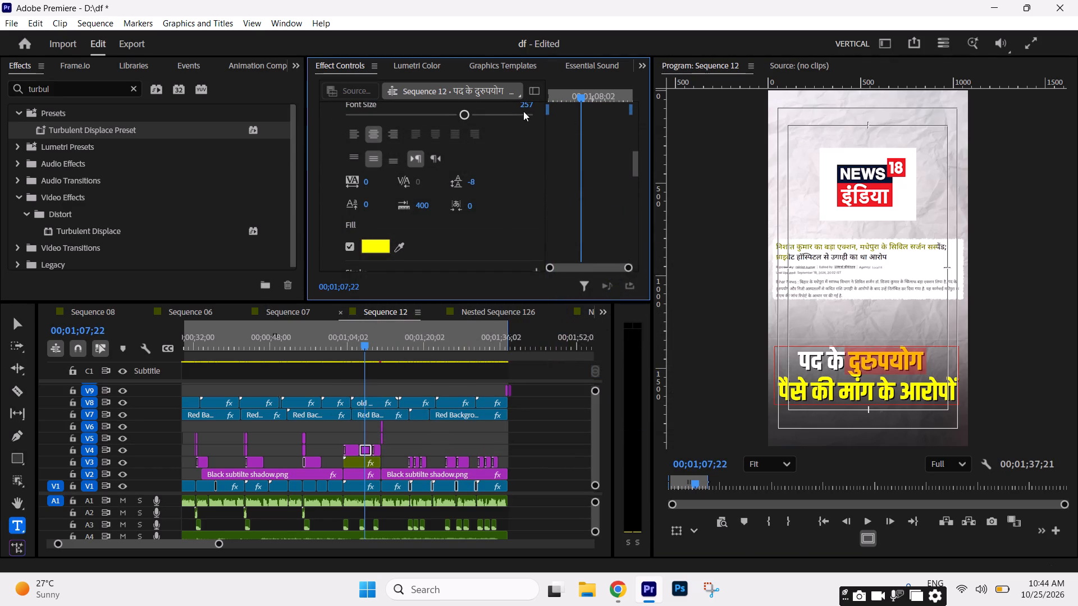
pyautogui.moveTo(528, 106); pyautogui.dragTo(549, 105)
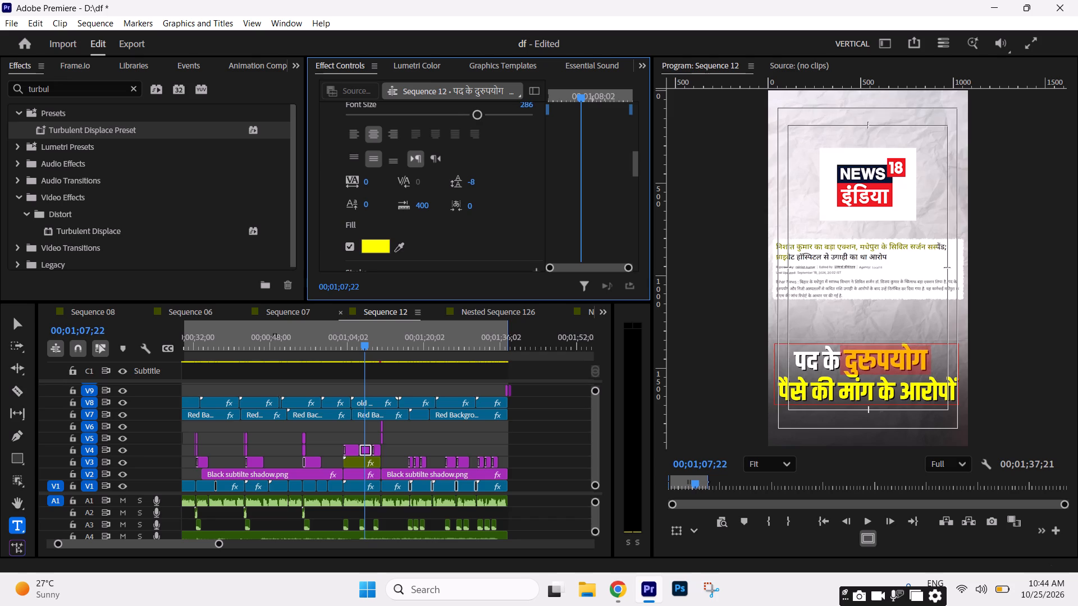
pyautogui.moveTo(549, 105); pyautogui.dragTo(554, 105)
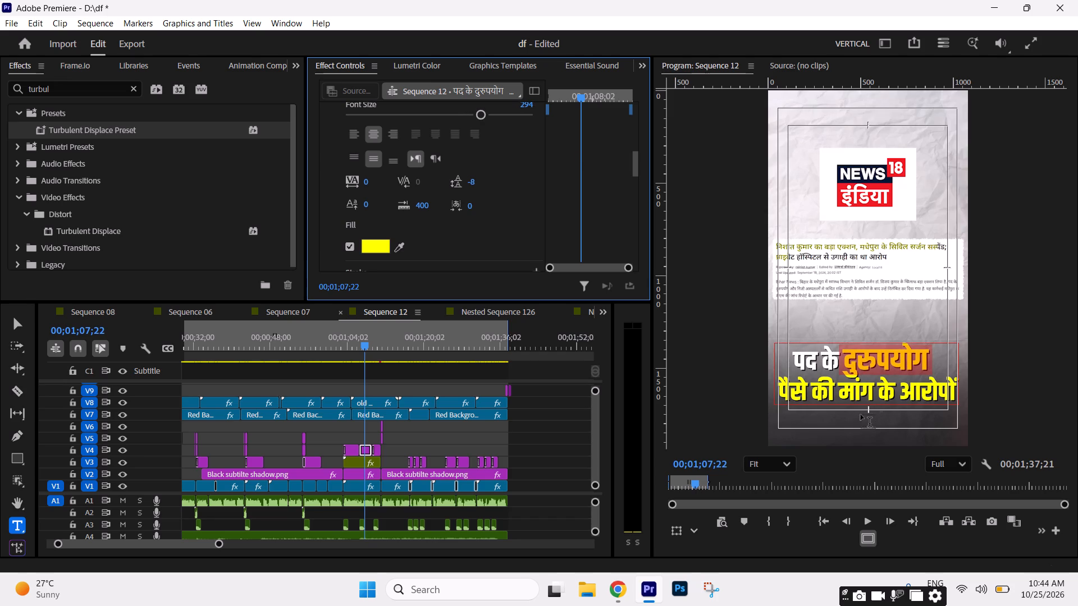
# Set the fill of the words पैसे की मांग के in the same title's second line to white.
pyautogui.click(892, 394)
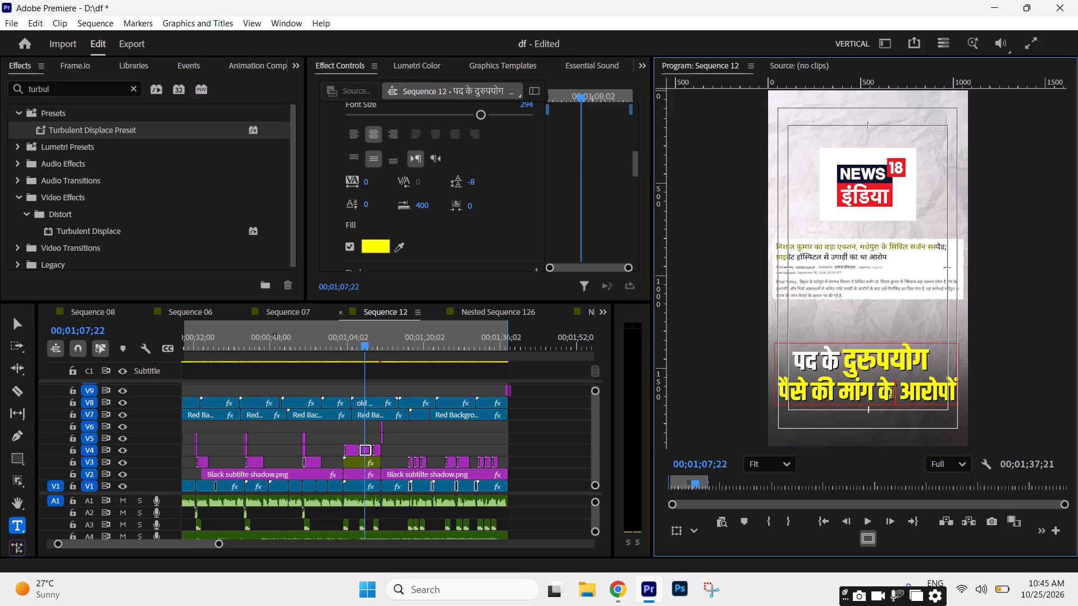
pyautogui.moveTo(892, 393); pyautogui.dragTo(776, 392)
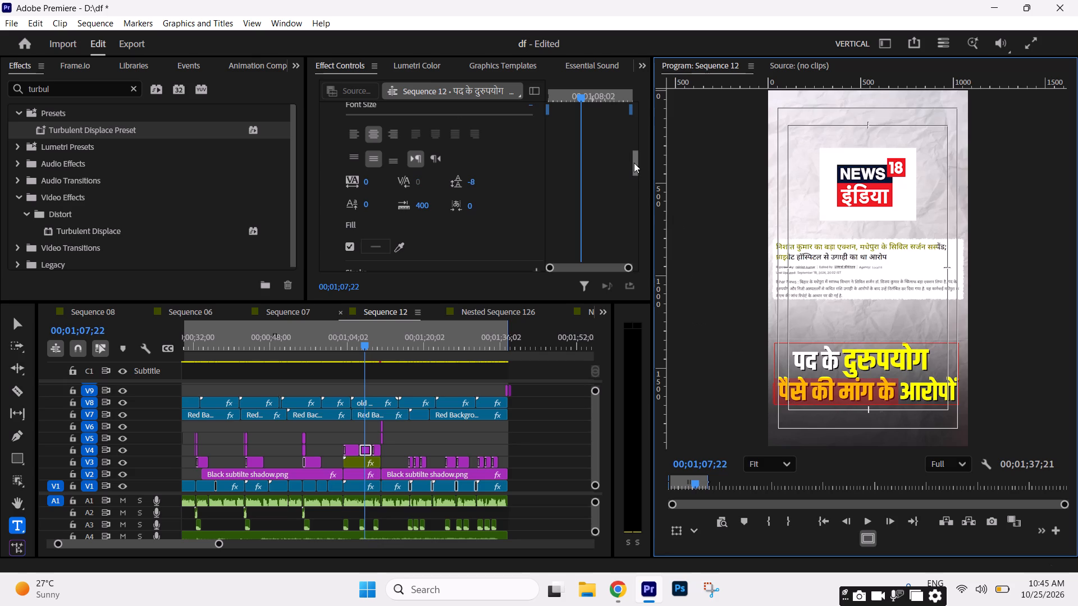
pyautogui.moveTo(633, 166); pyautogui.dragTo(634, 183)
pyautogui.click(372, 122)
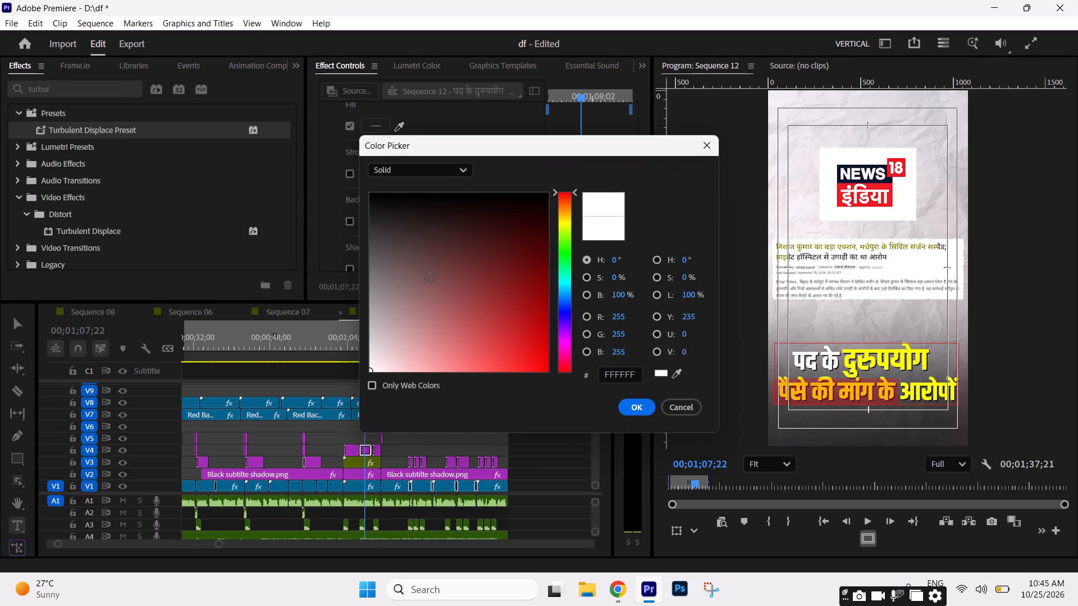
pyautogui.moveTo(427, 302); pyautogui.dragTo(328, 431)
pyautogui.click(630, 409)
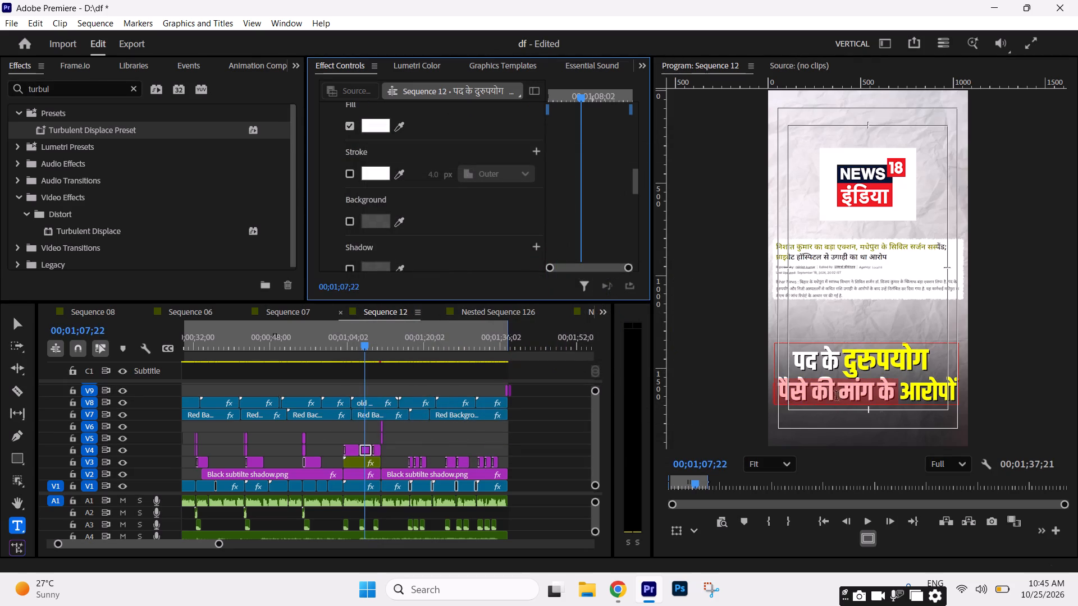
# Increase the font size of the yellow word आरोपों at the end of the title's second line.
pyautogui.moveTo(901, 388); pyautogui.dragTo(966, 393)
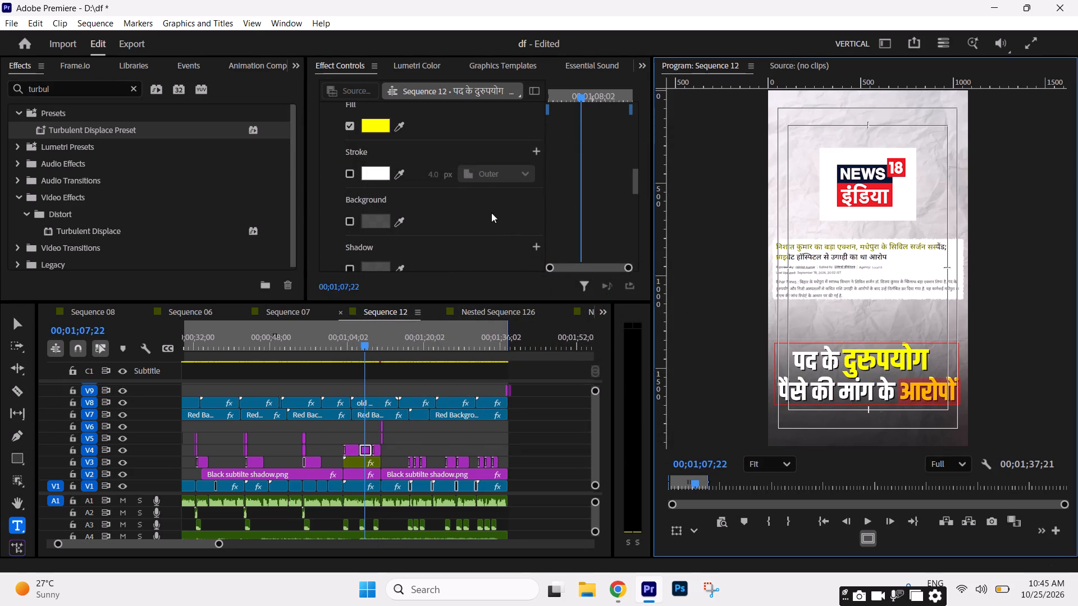
pyautogui.moveTo(639, 179); pyautogui.dragTo(638, 173)
pyautogui.moveTo(638, 173); pyautogui.dragTo(638, 173)
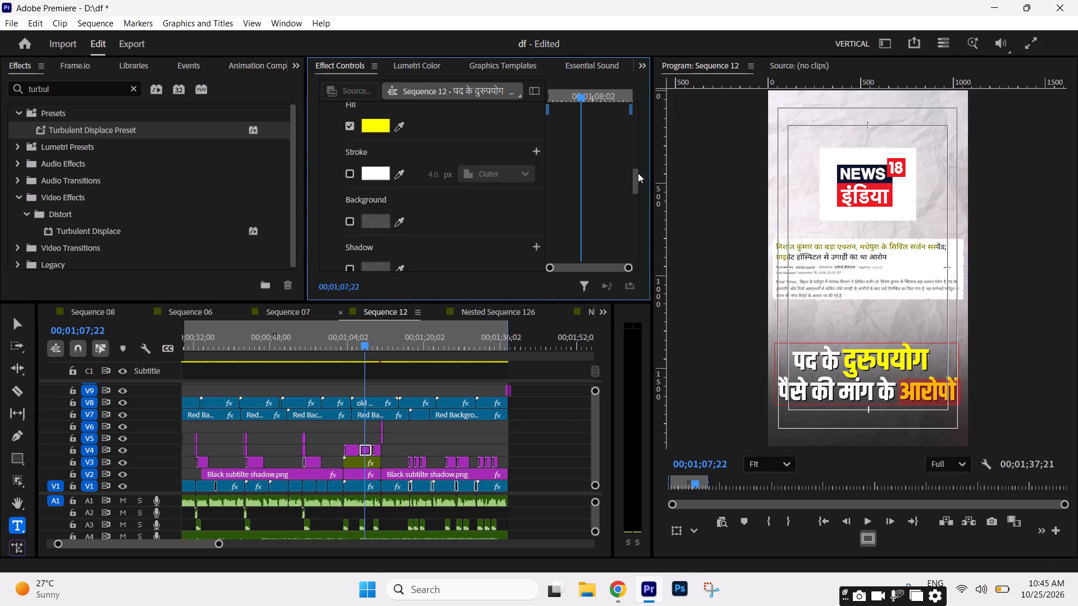
pyautogui.moveTo(638, 173); pyautogui.dragTo(634, 150)
pyautogui.moveTo(460, 148); pyautogui.dragTo(468, 149)
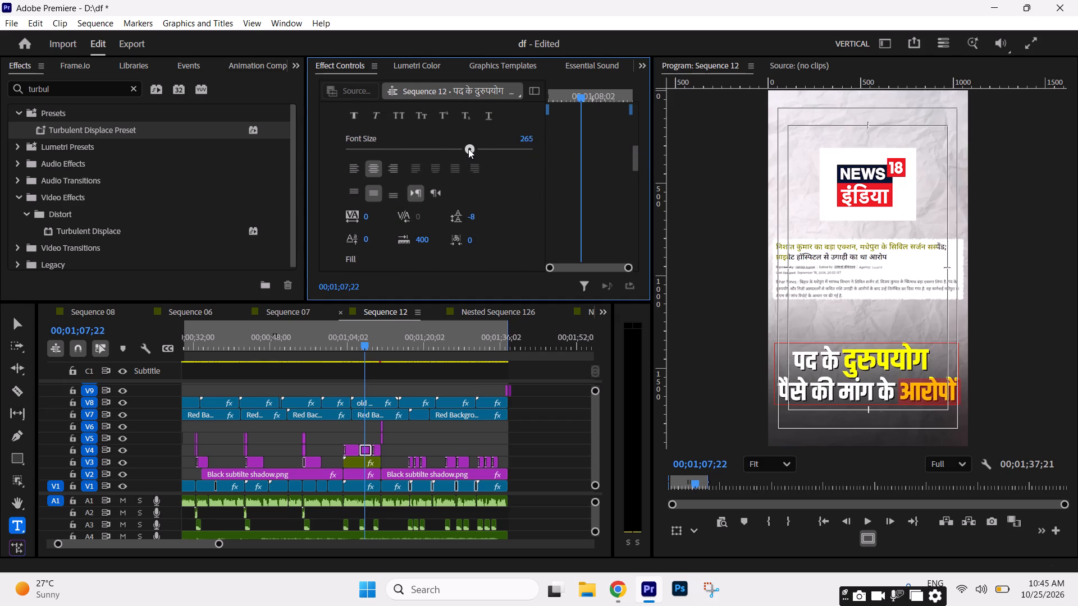
pyautogui.moveTo(468, 149); pyautogui.dragTo(477, 149)
# Play the sequence on from the restyled second News18 title to the third title, निलंबन की कार्रवाई.
pyautogui.click(468, 428)
pyautogui.press('space')
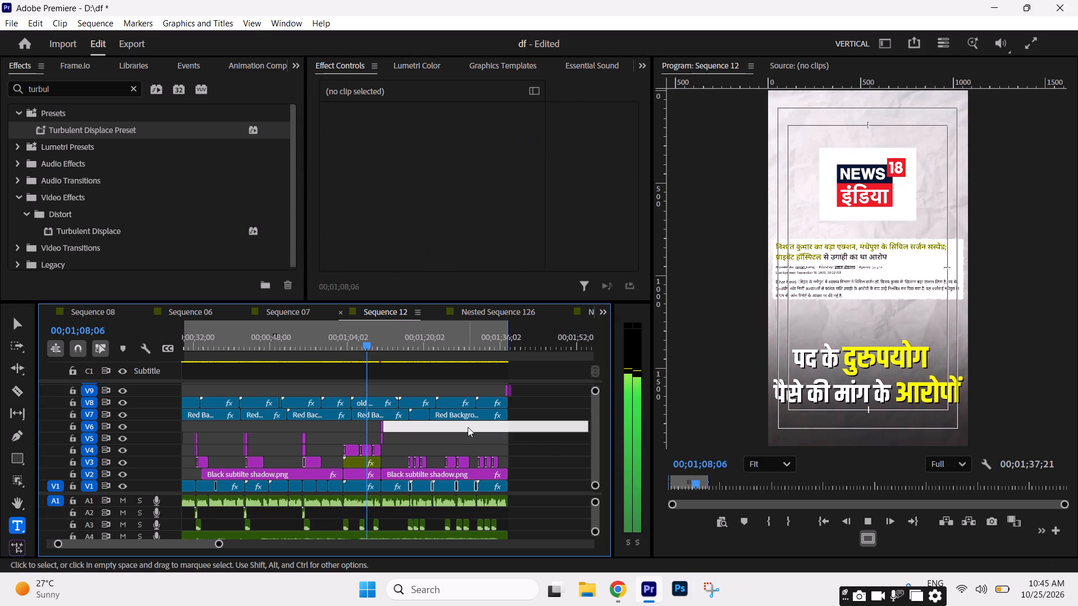
pyautogui.press('space')
pyautogui.press('space')
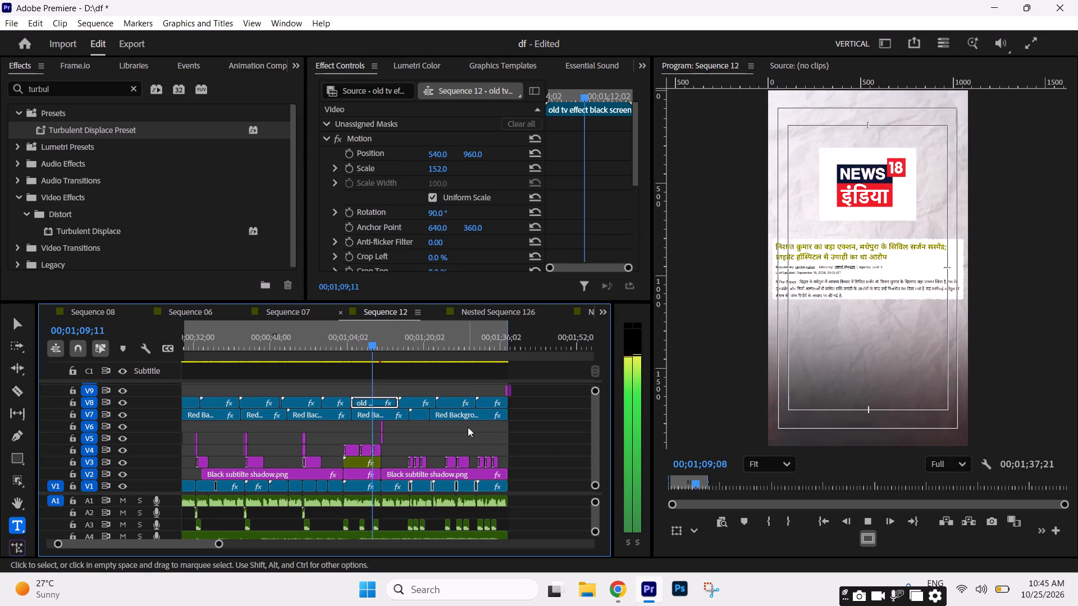
pyautogui.press('space')
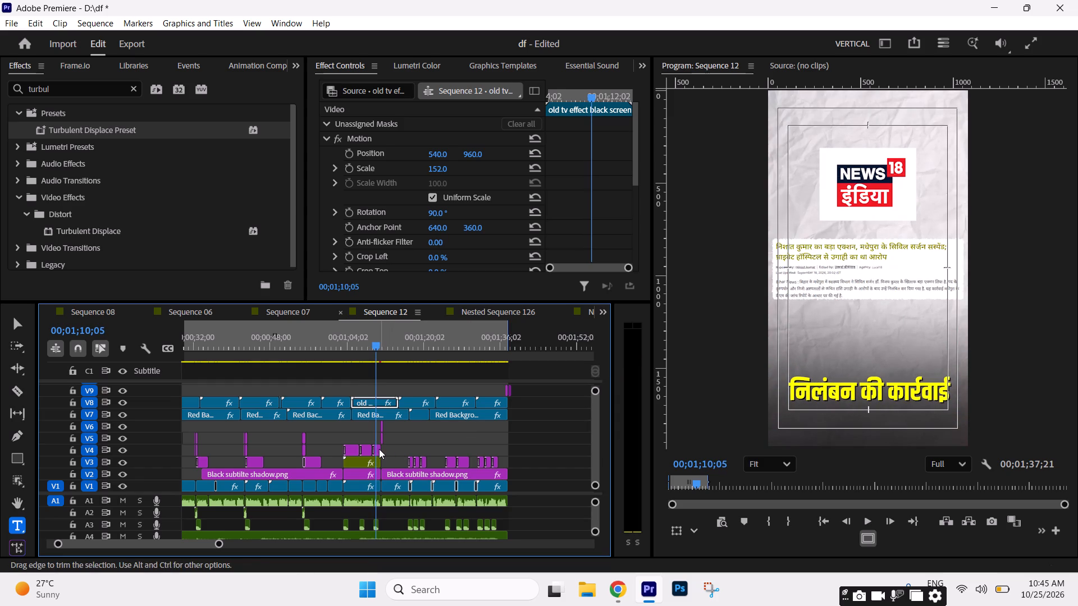
# Set the font size of the words निलंबन की in the third News18 title to 225.
pyautogui.click(379, 449)
pyautogui.click(887, 388)
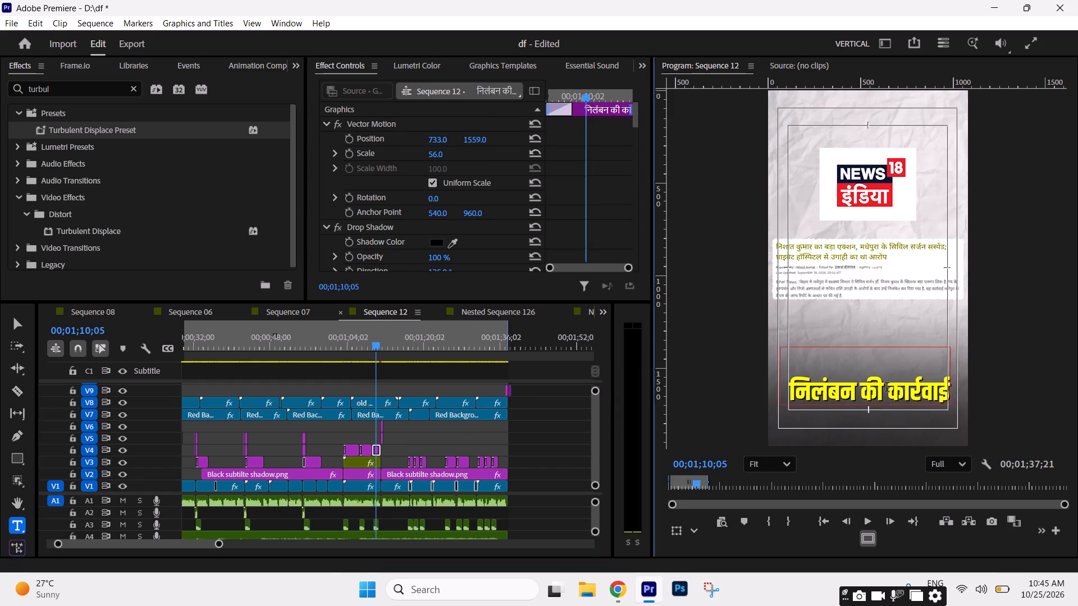
pyautogui.moveTo(885, 388); pyautogui.dragTo(756, 384)
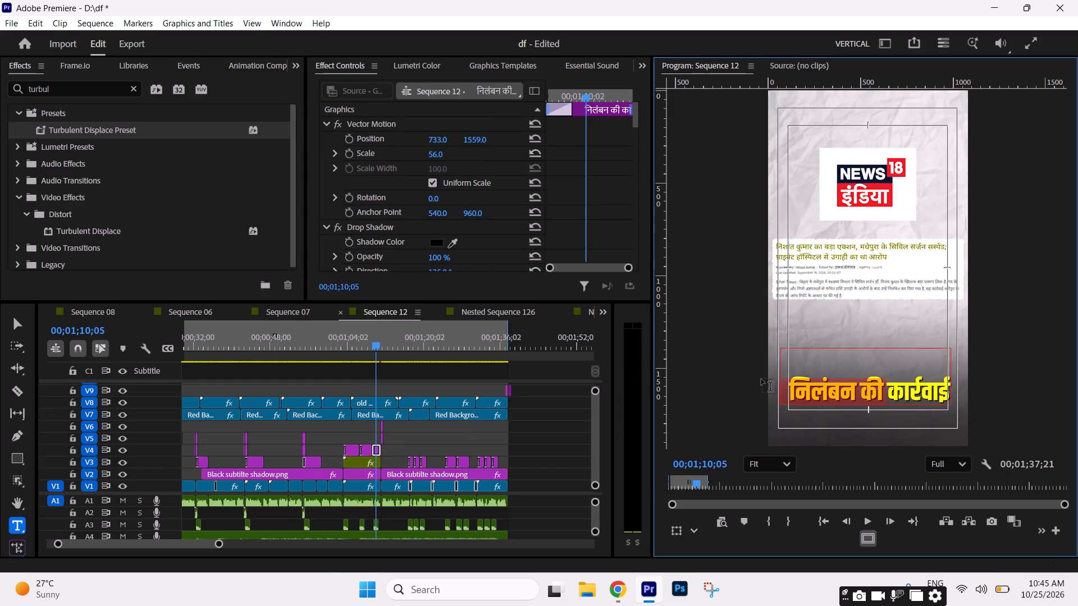
pyautogui.moveTo(634, 117); pyautogui.dragTo(638, 148)
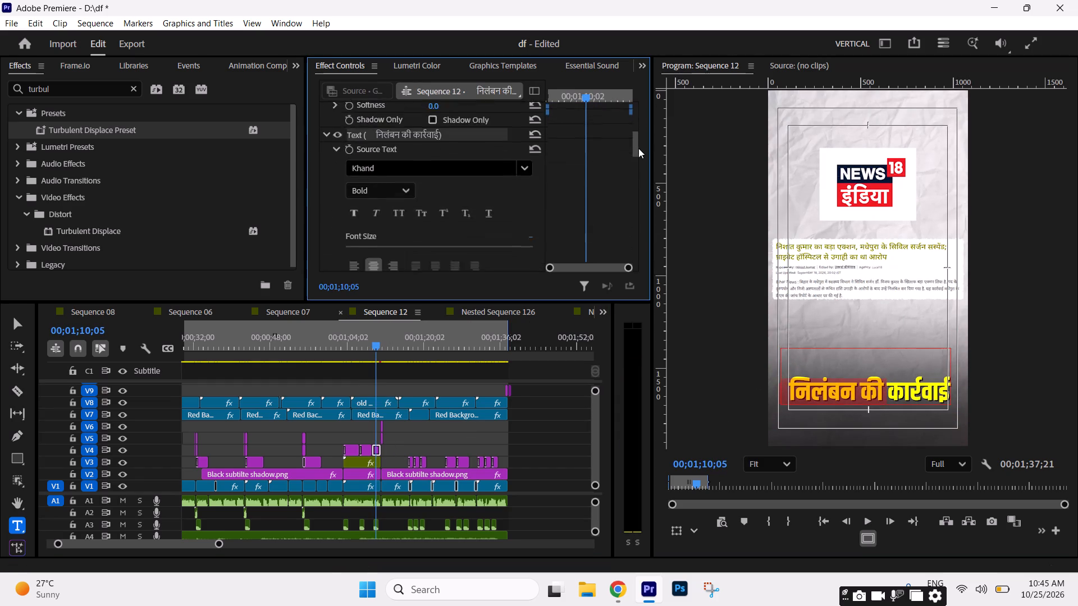
pyautogui.moveTo(638, 148); pyautogui.dragTo(642, 159)
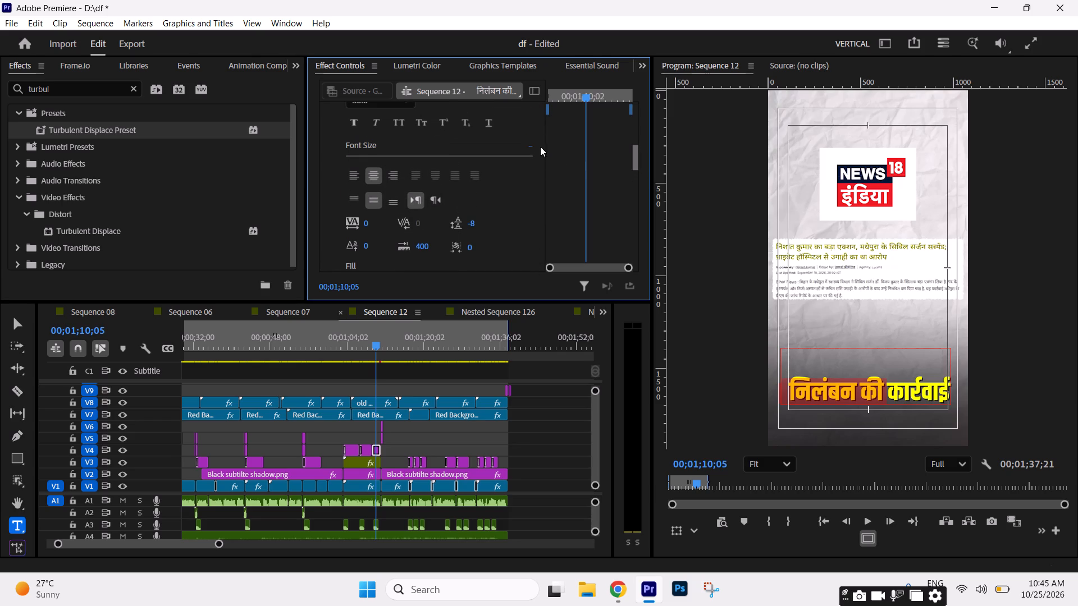
pyautogui.moveTo(530, 146); pyautogui.dragTo(541, 145)
pyautogui.hotkey('ctrl', 'z')
pyautogui.click(523, 141)
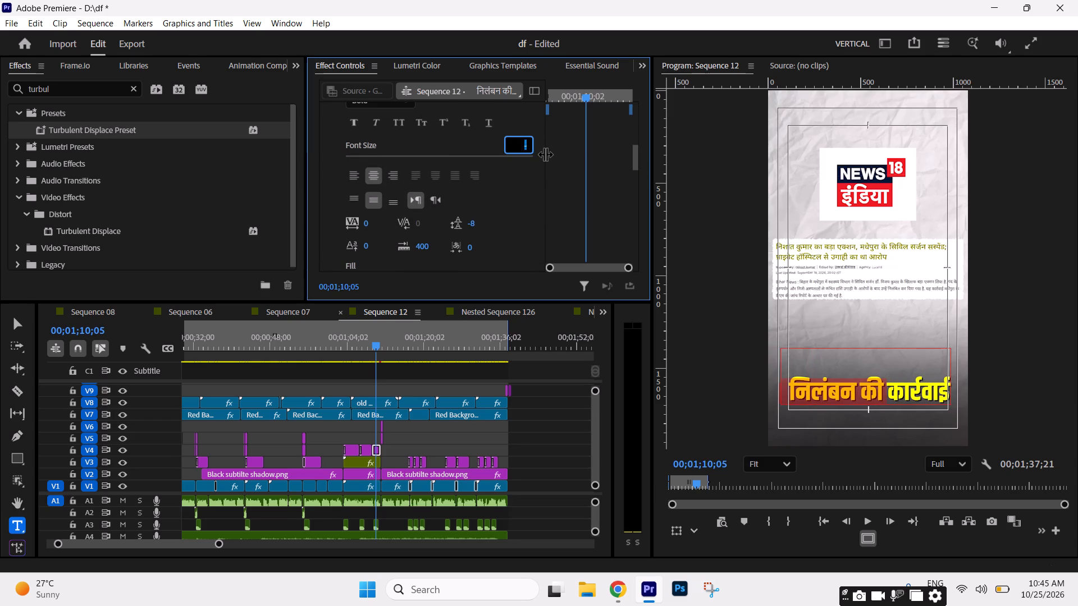
pyautogui.write('200')
pyautogui.press('Return')
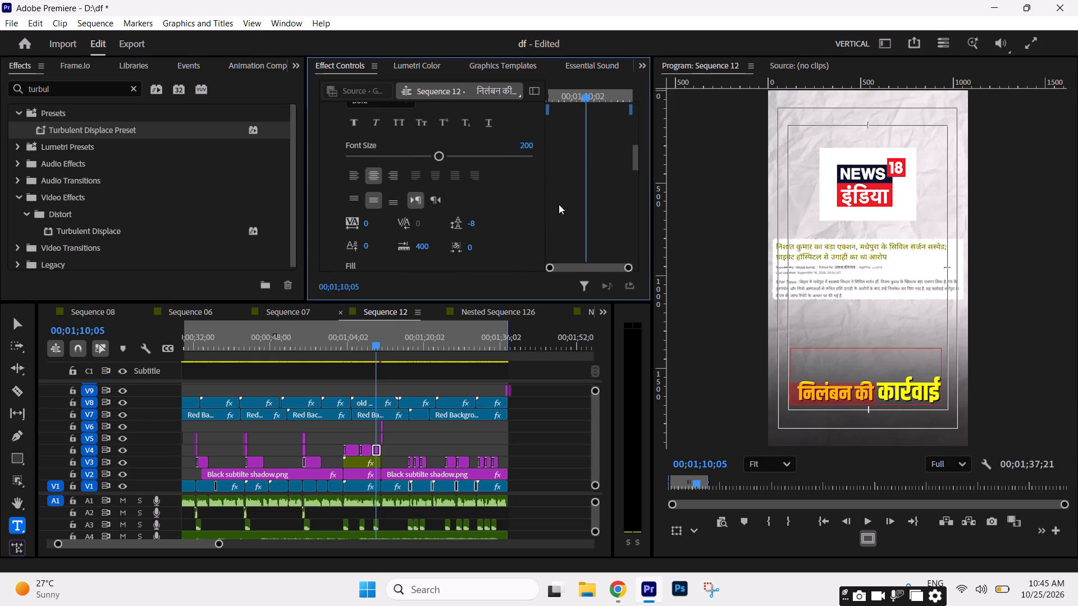
pyautogui.click(527, 143)
pyautogui.write('252')
pyautogui.press('BackSpace')
pyautogui.press('BackSpace')
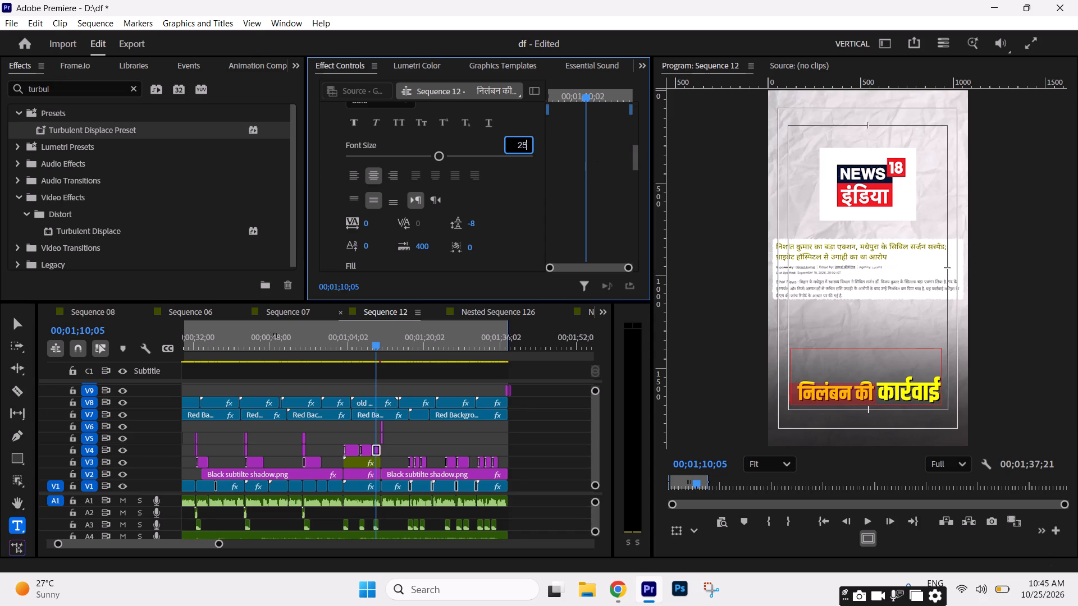
pyautogui.write('25')
pyautogui.press('Return')
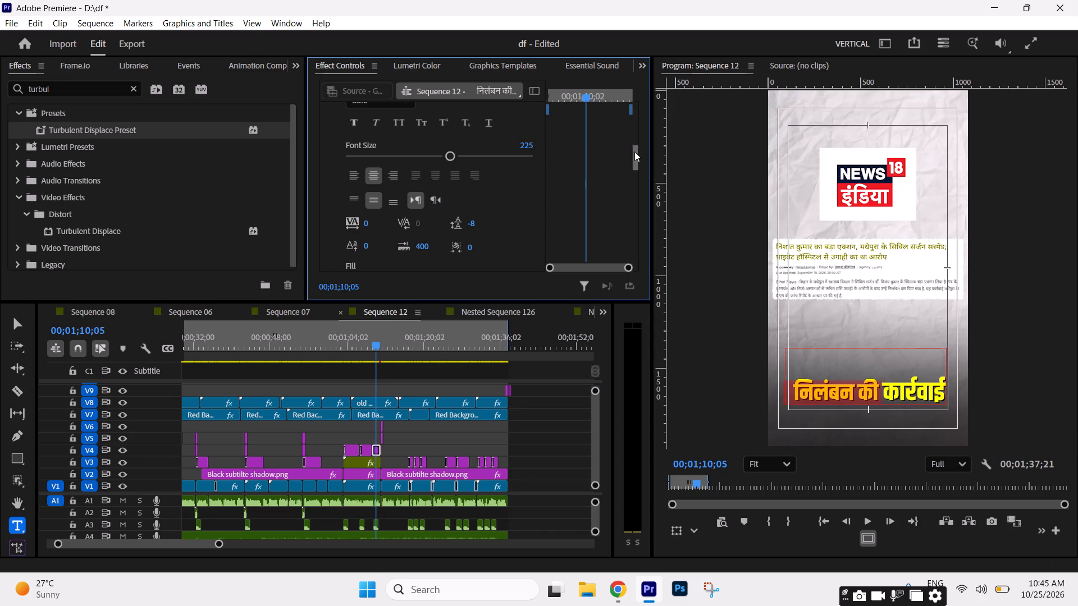
# Set the fill of the words निलंबन की in the third News18 title to white FFFFFF.
pyautogui.moveTo(634, 153); pyautogui.dragTo(636, 174)
pyautogui.click(363, 143)
pyautogui.moveTo(415, 299); pyautogui.dragTo(286, 458)
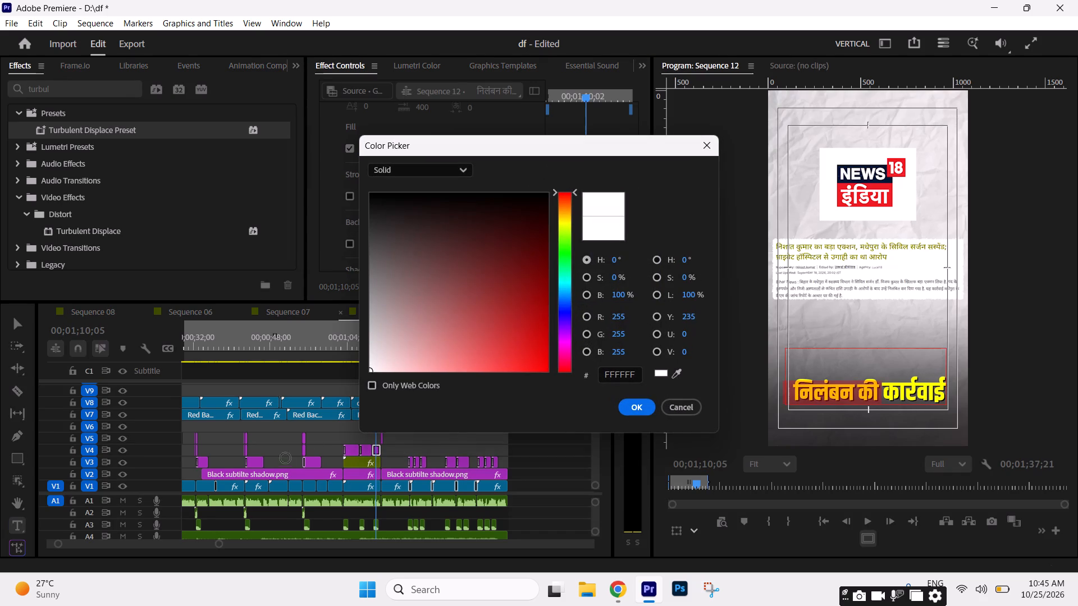
pyautogui.moveTo(286, 458); pyautogui.dragTo(284, 460)
pyautogui.click(634, 404)
# Increase the font size of the yellow word कार्रवाई in the third News18 title to 284.
pyautogui.moveTo(884, 391); pyautogui.dragTo(1006, 401)
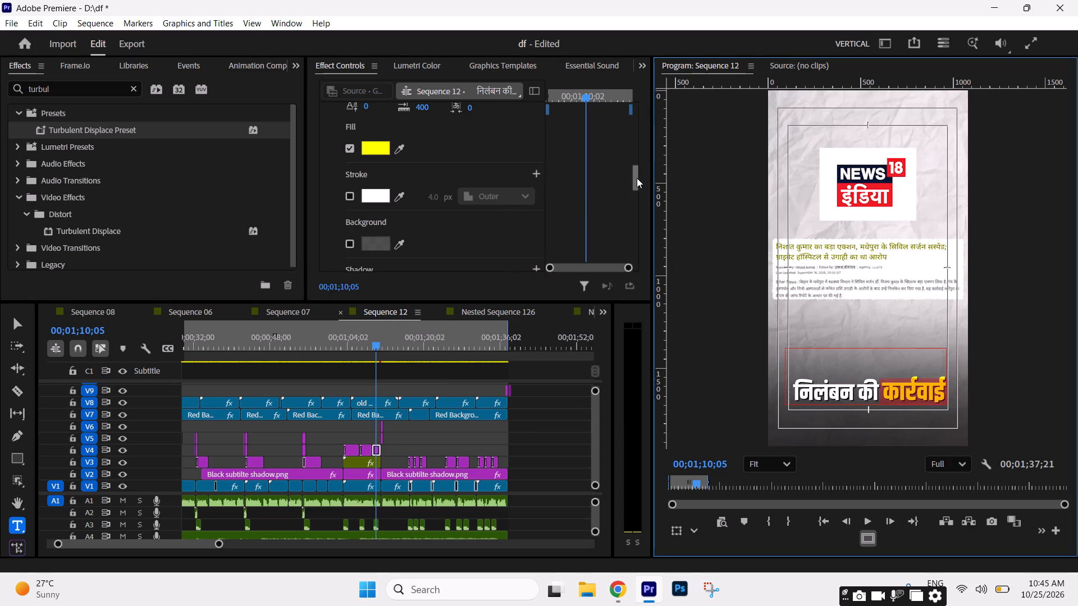
pyautogui.moveTo(637, 178); pyautogui.dragTo(634, 154)
pyautogui.moveTo(529, 167); pyautogui.dragTo(555, 167)
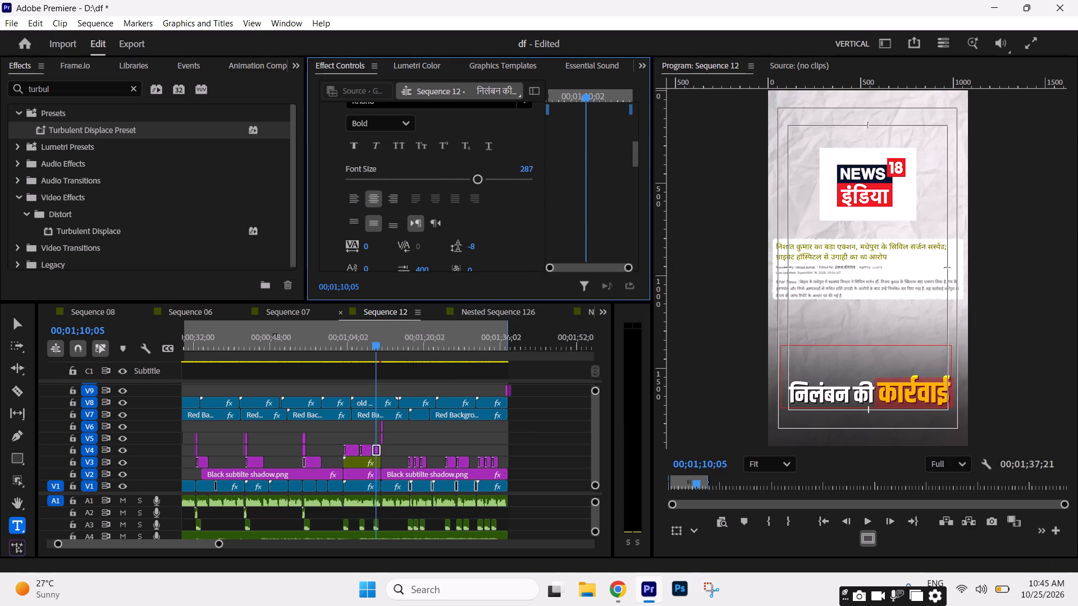
pyautogui.moveTo(555, 167); pyautogui.dragTo(553, 167)
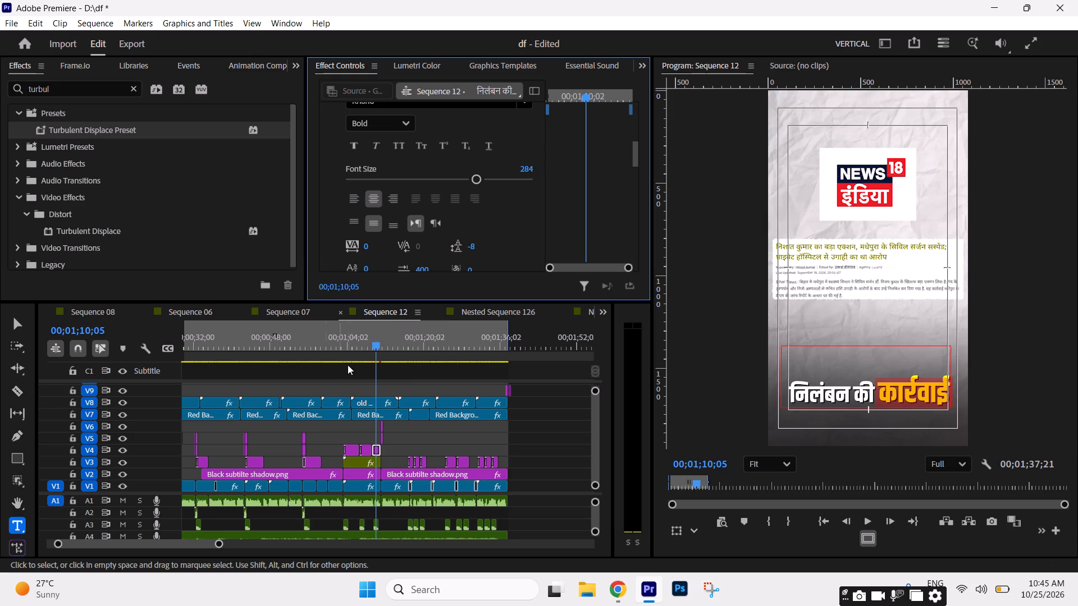
# Review the restyled second and third News18 titles by scrubbing and playing back through the end of the section.
pyautogui.press('space')
pyautogui.press('space')
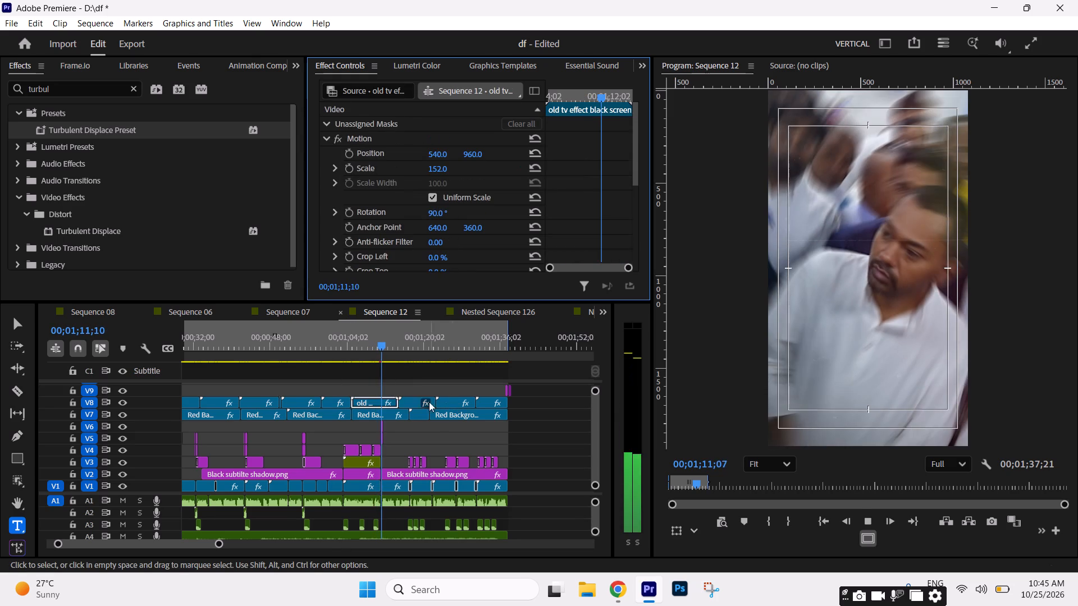
pyautogui.moveTo(378, 347); pyautogui.dragTo(377, 350)
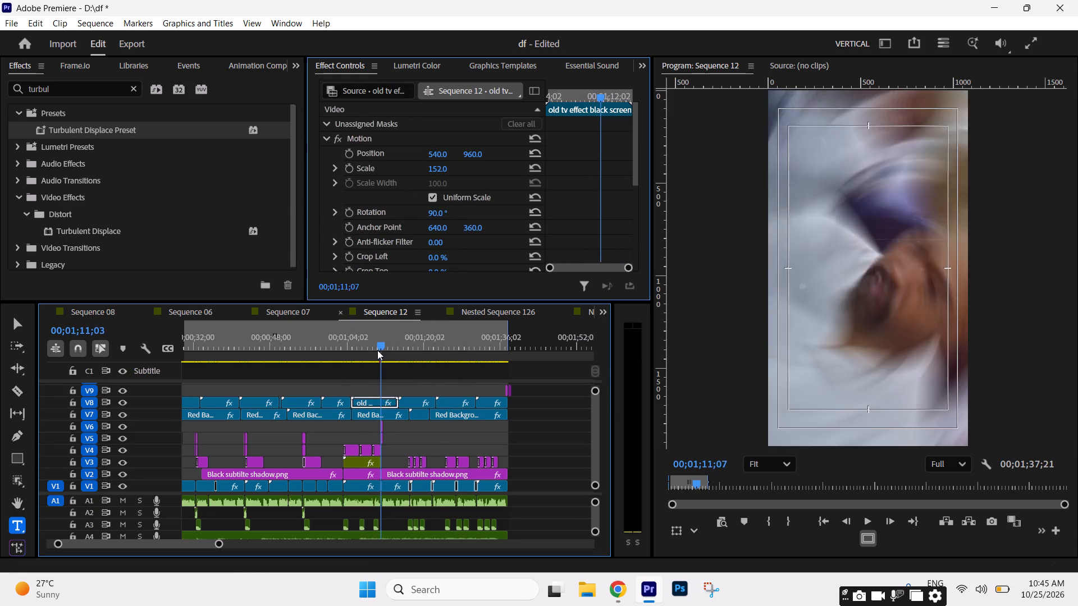
pyautogui.moveTo(377, 350); pyautogui.dragTo(358, 350)
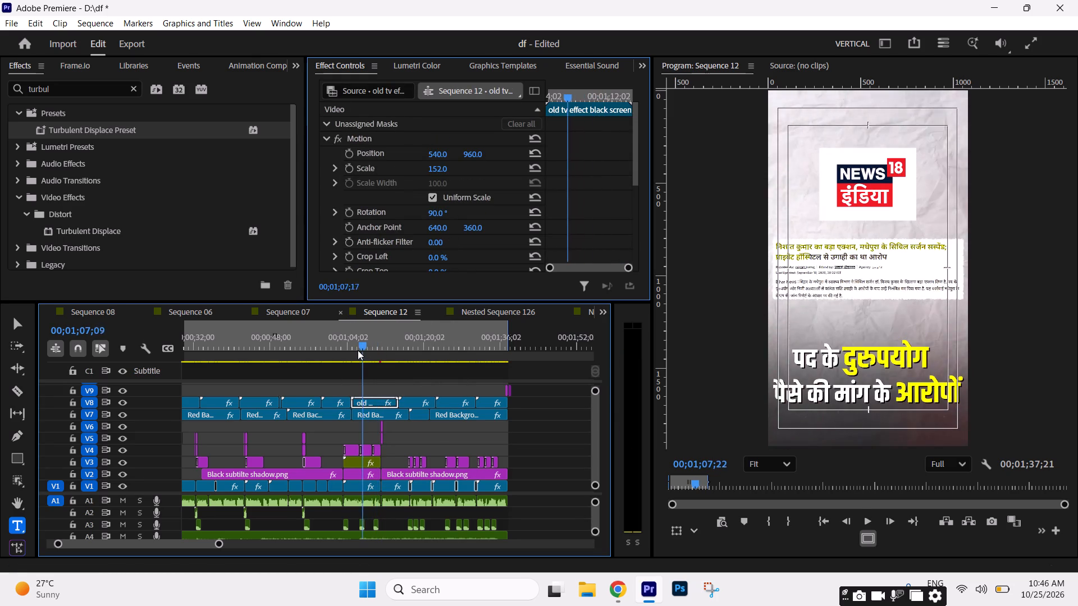
pyautogui.moveTo(358, 350); pyautogui.dragTo(372, 348)
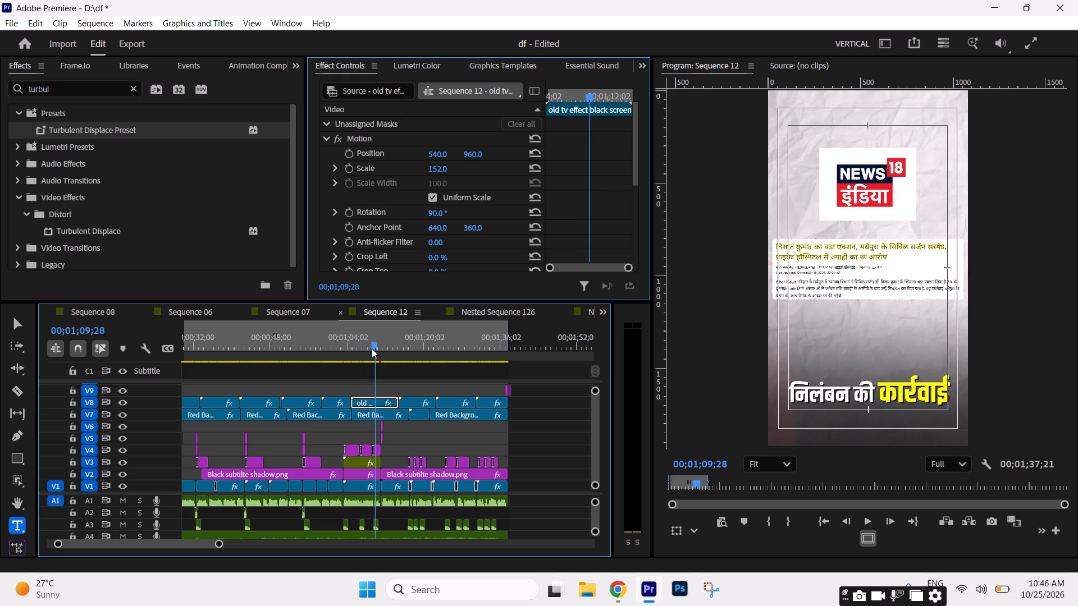
pyautogui.moveTo(372, 348); pyautogui.dragTo(371, 348)
pyautogui.press('space')
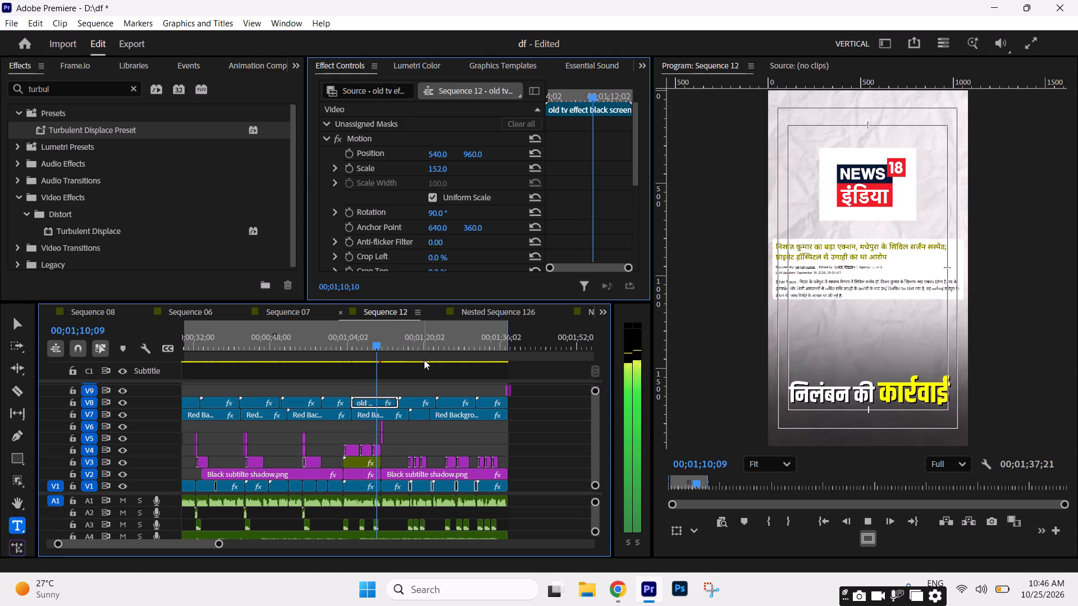
pyautogui.press('space')
pyautogui.press('space')
pyautogui.press('space')
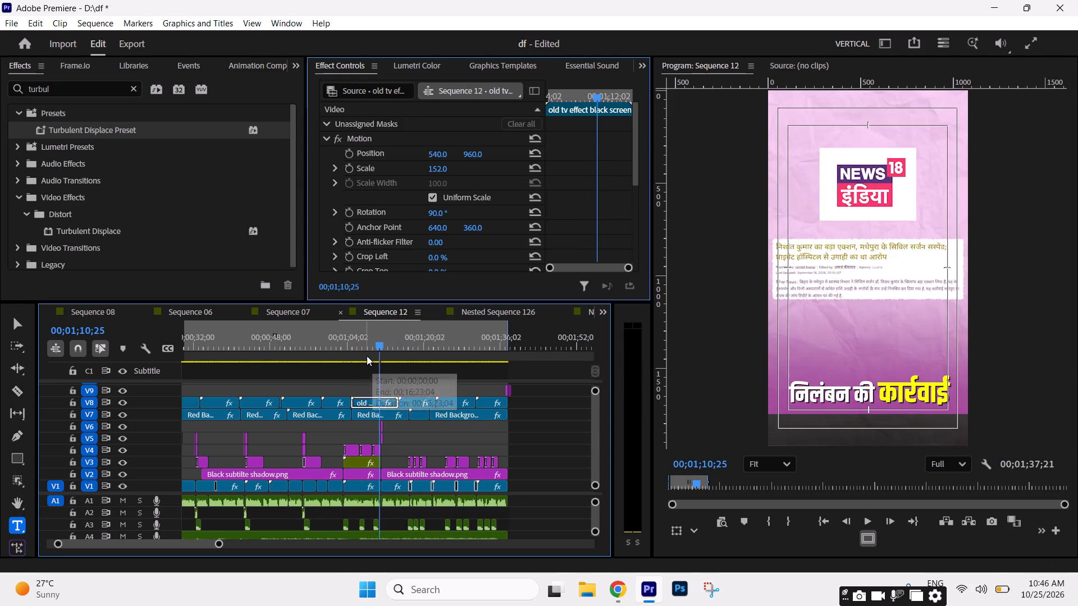
pyautogui.click(367, 356)
pyautogui.click(368, 448)
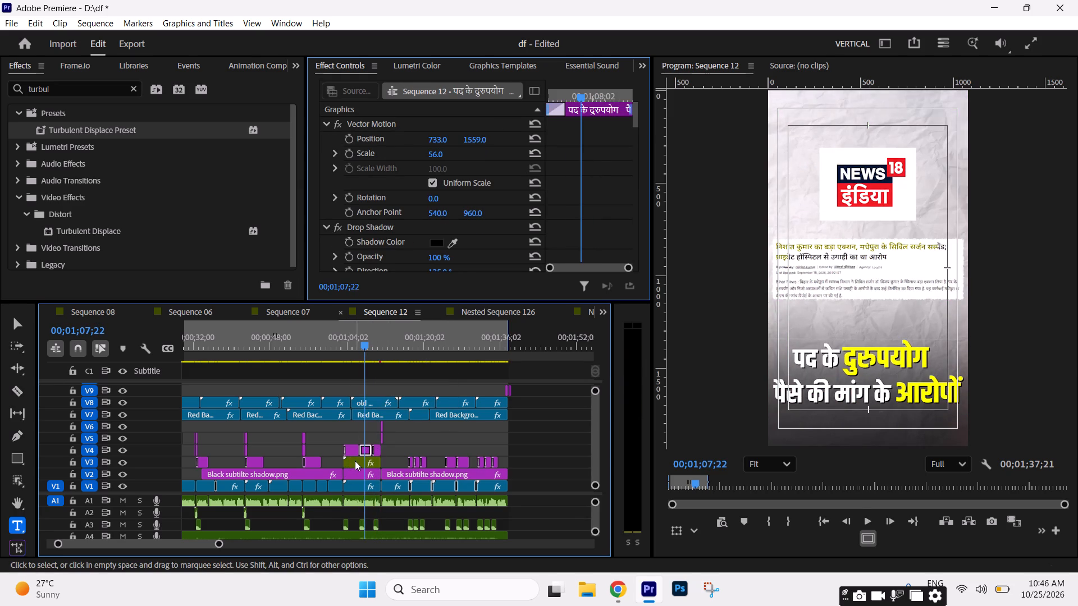
# Save the project and open Nested Sequence 130, the News18 article nest on track V3.
pyautogui.click(355, 461)
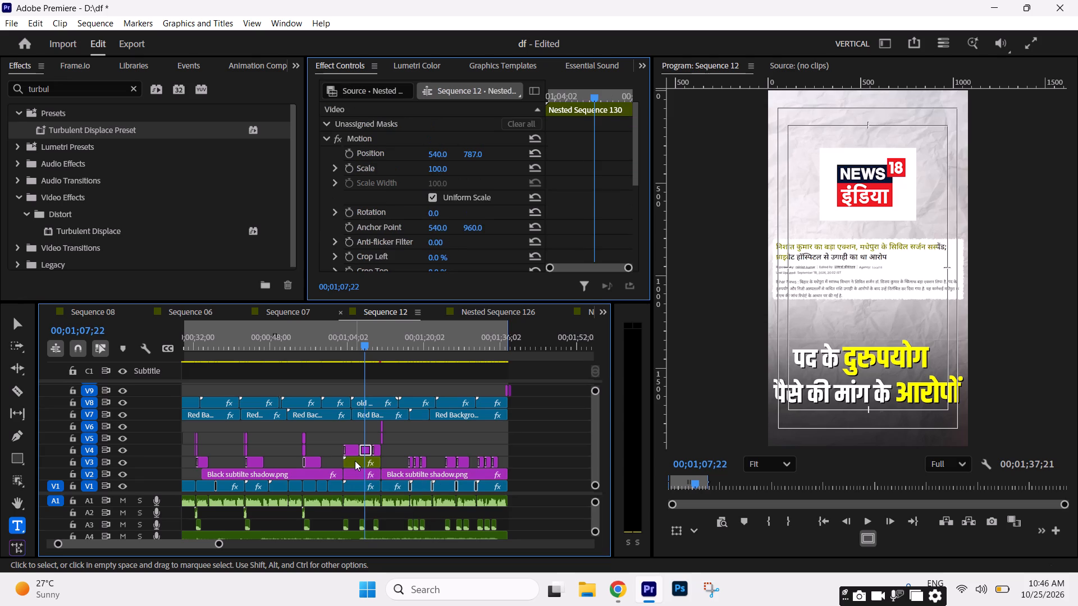
pyautogui.click(355, 461)
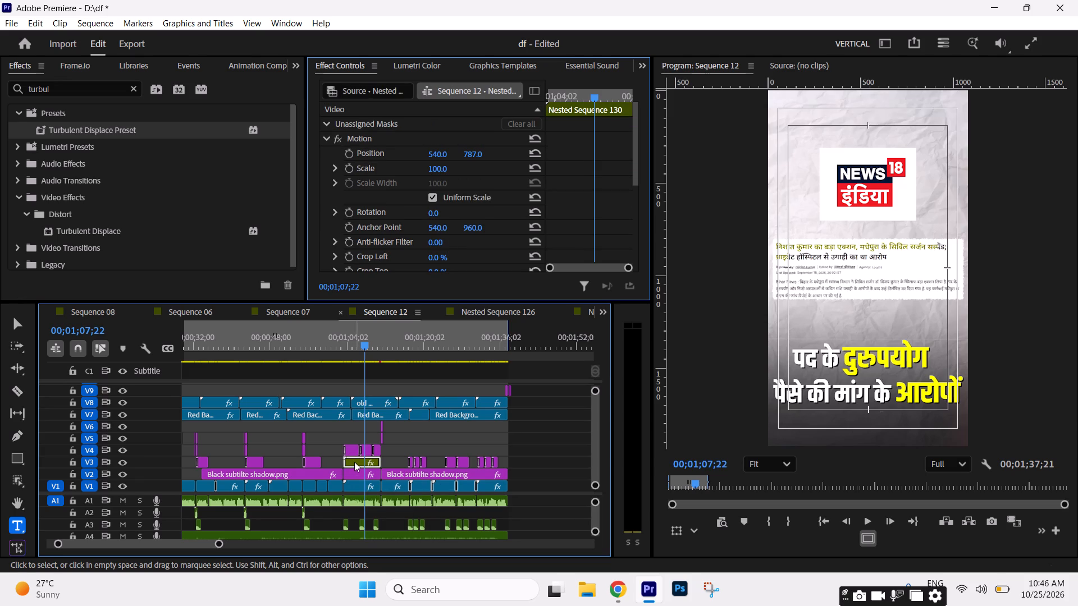
pyautogui.hotkey('ctrl', 's')
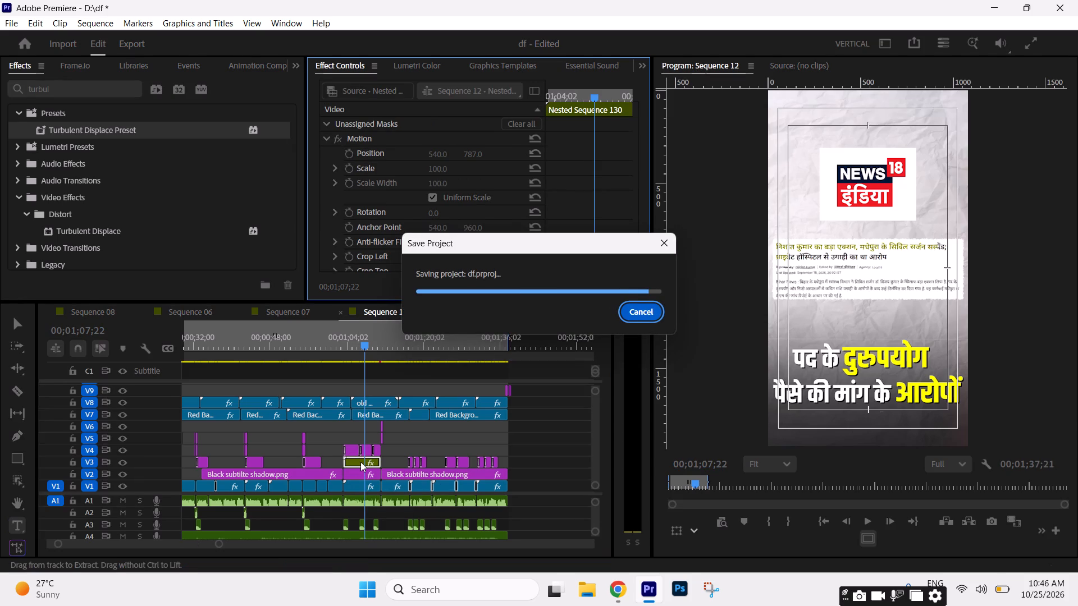
pyautogui.doubleClick(360, 462)
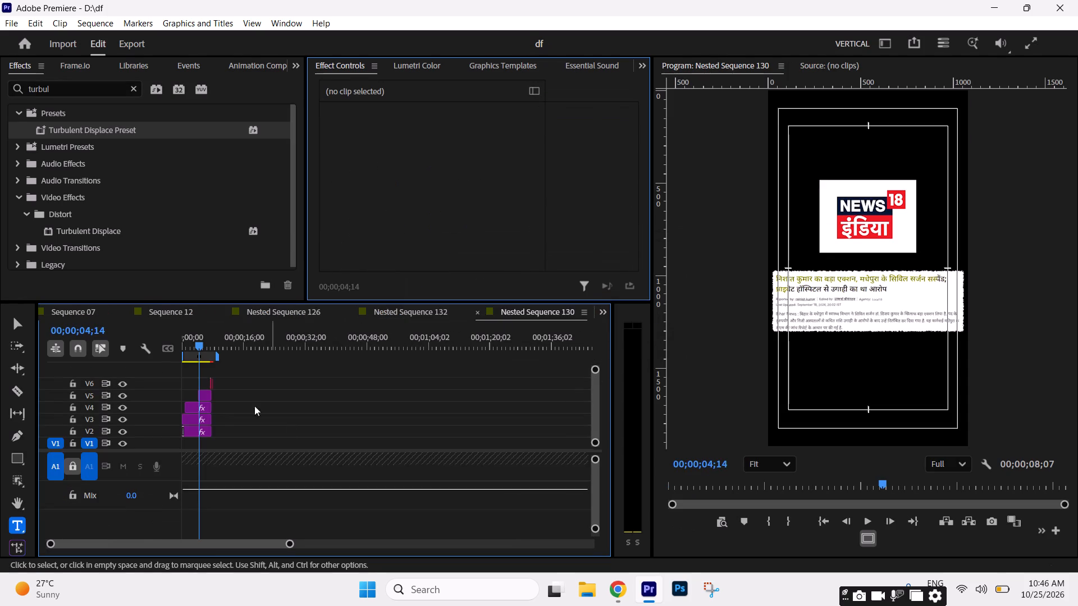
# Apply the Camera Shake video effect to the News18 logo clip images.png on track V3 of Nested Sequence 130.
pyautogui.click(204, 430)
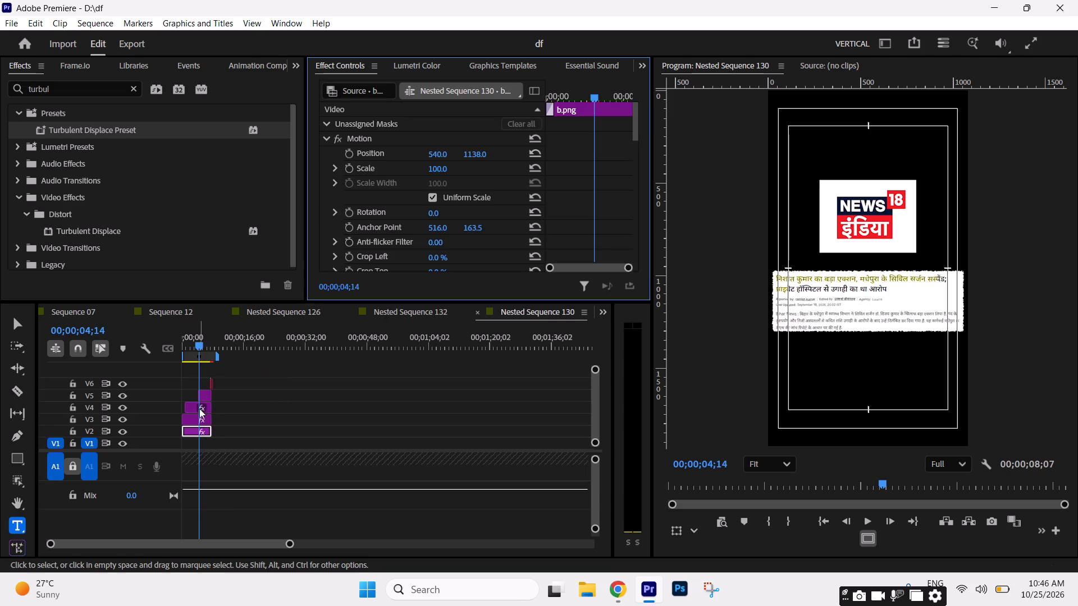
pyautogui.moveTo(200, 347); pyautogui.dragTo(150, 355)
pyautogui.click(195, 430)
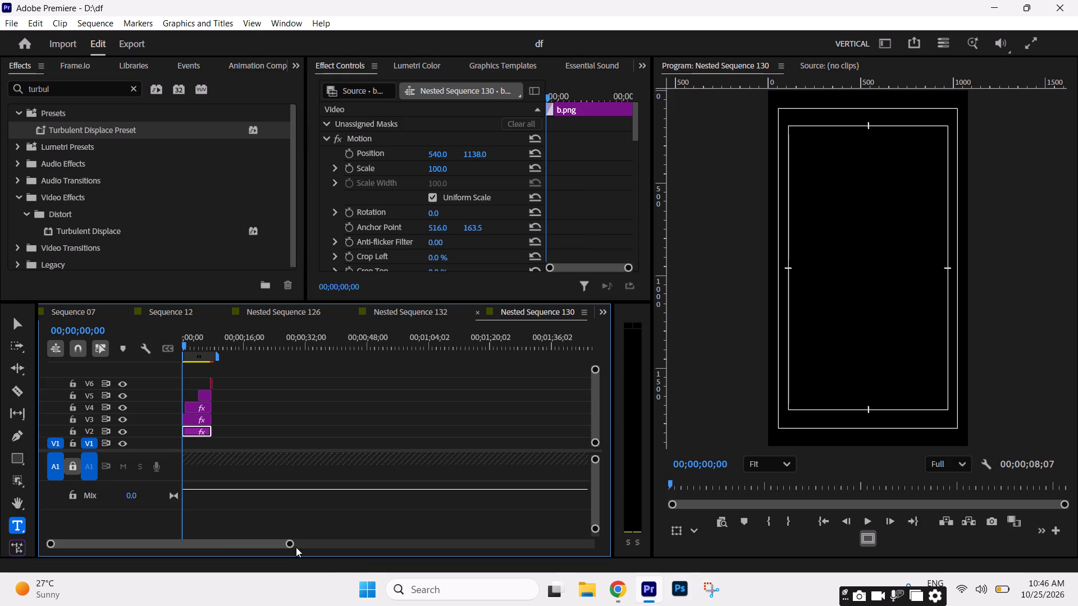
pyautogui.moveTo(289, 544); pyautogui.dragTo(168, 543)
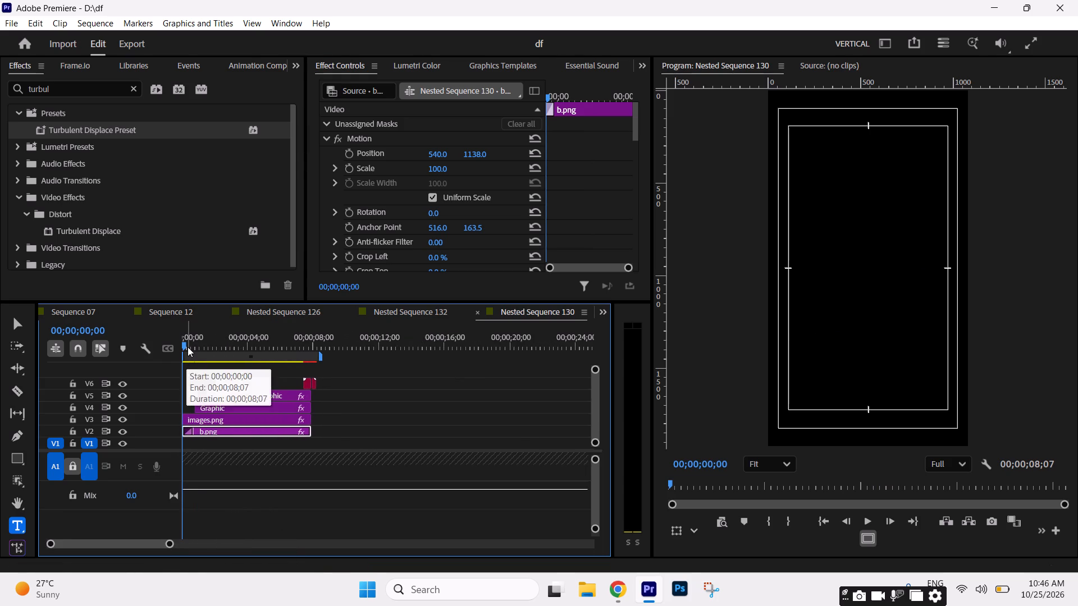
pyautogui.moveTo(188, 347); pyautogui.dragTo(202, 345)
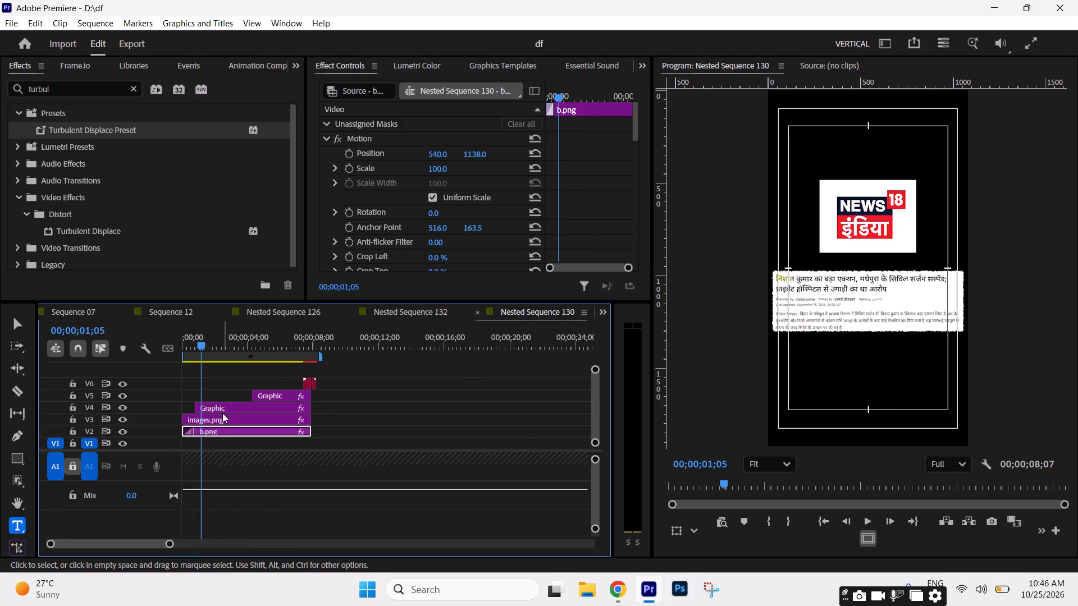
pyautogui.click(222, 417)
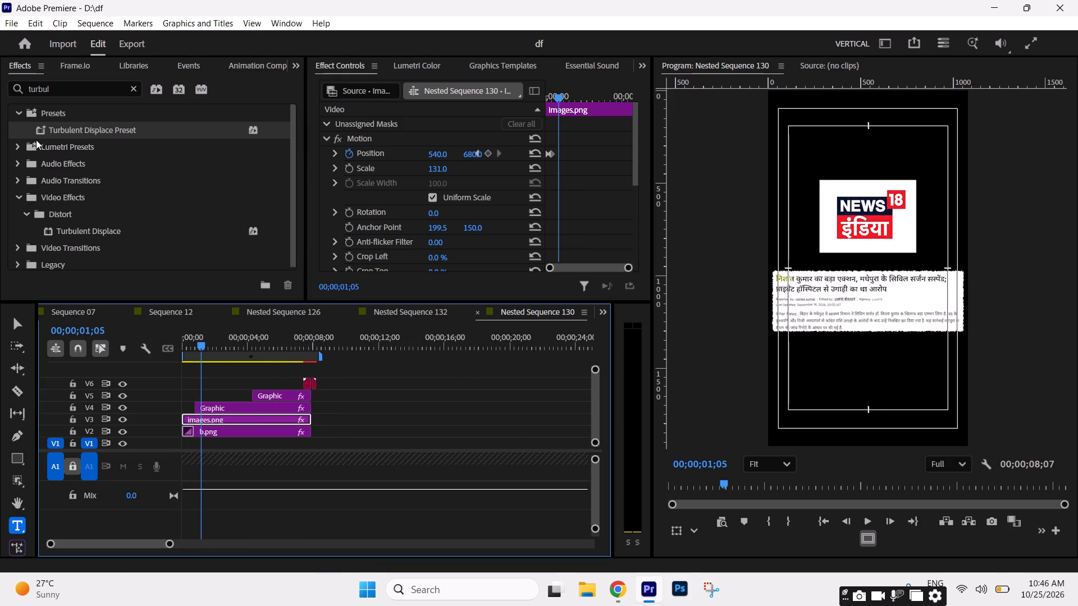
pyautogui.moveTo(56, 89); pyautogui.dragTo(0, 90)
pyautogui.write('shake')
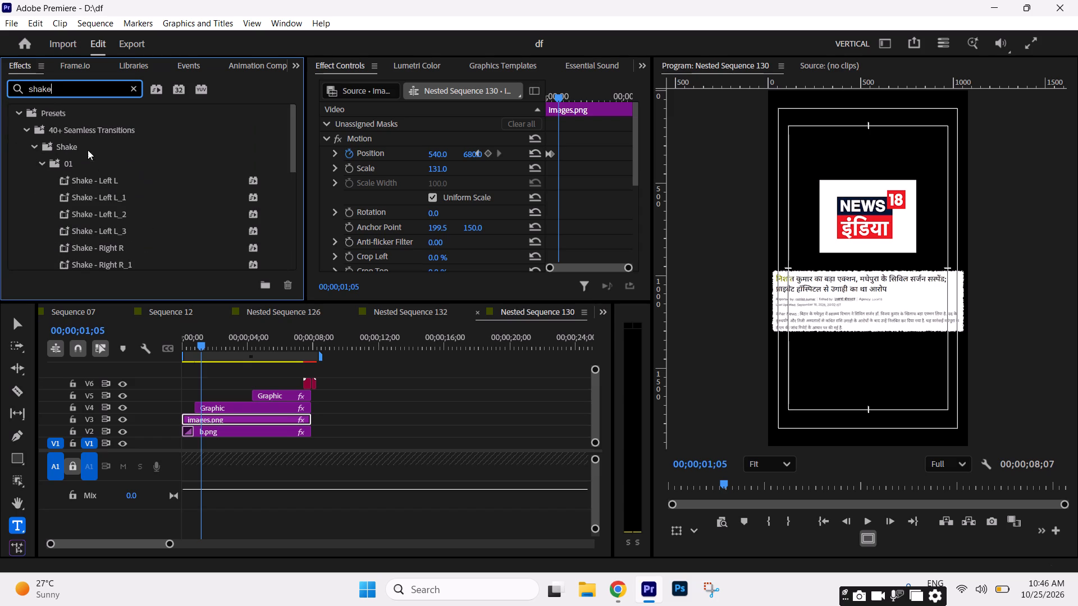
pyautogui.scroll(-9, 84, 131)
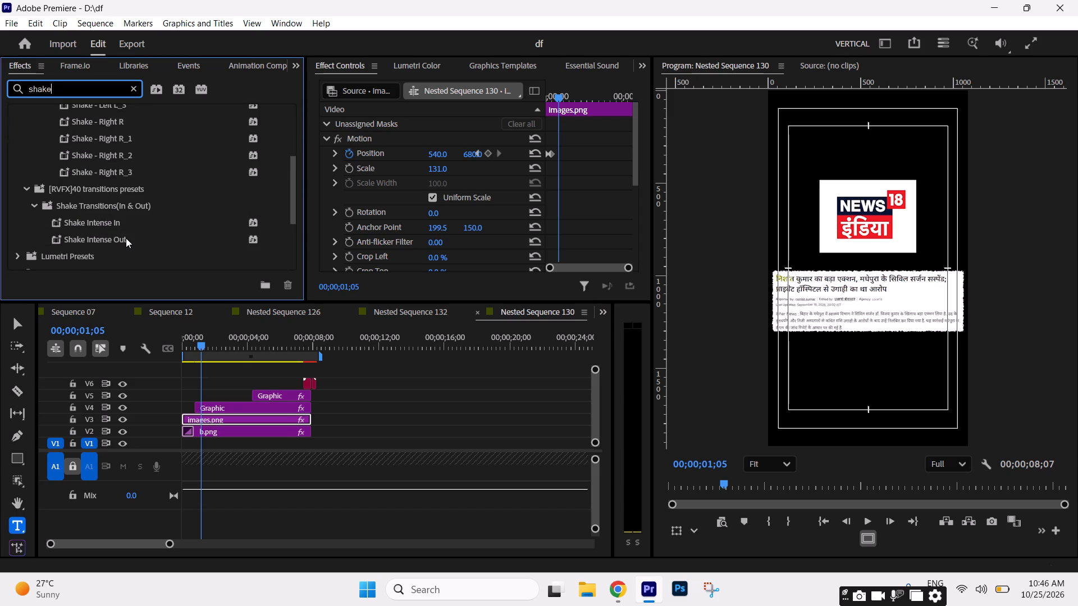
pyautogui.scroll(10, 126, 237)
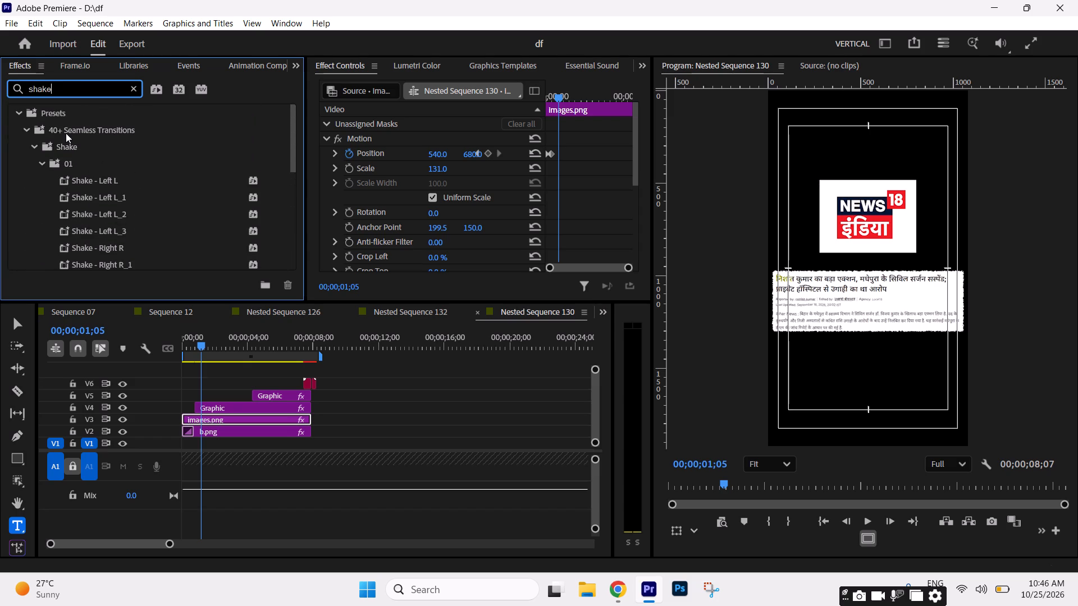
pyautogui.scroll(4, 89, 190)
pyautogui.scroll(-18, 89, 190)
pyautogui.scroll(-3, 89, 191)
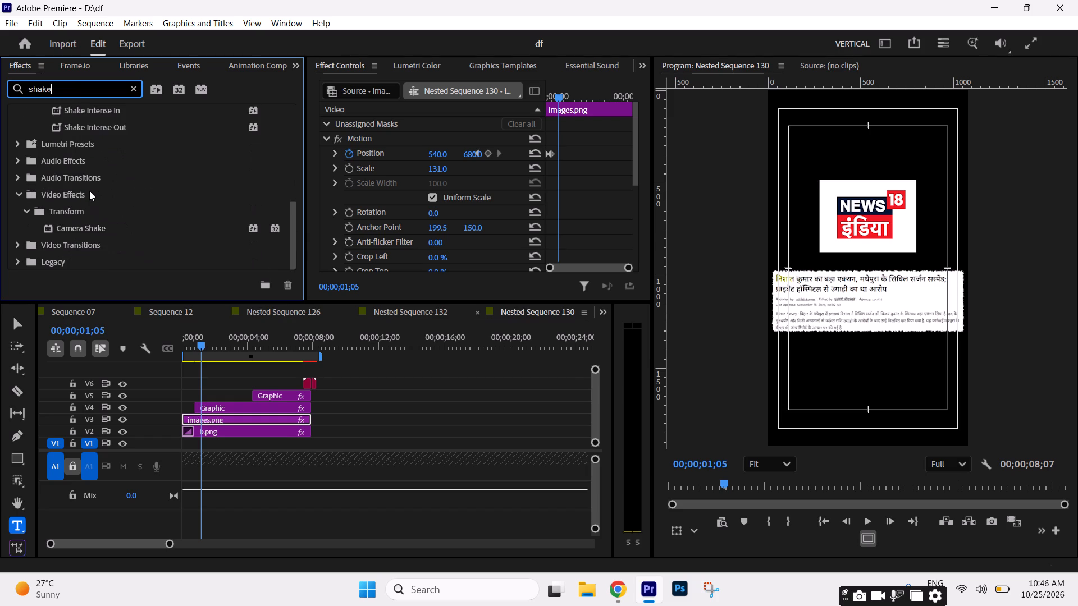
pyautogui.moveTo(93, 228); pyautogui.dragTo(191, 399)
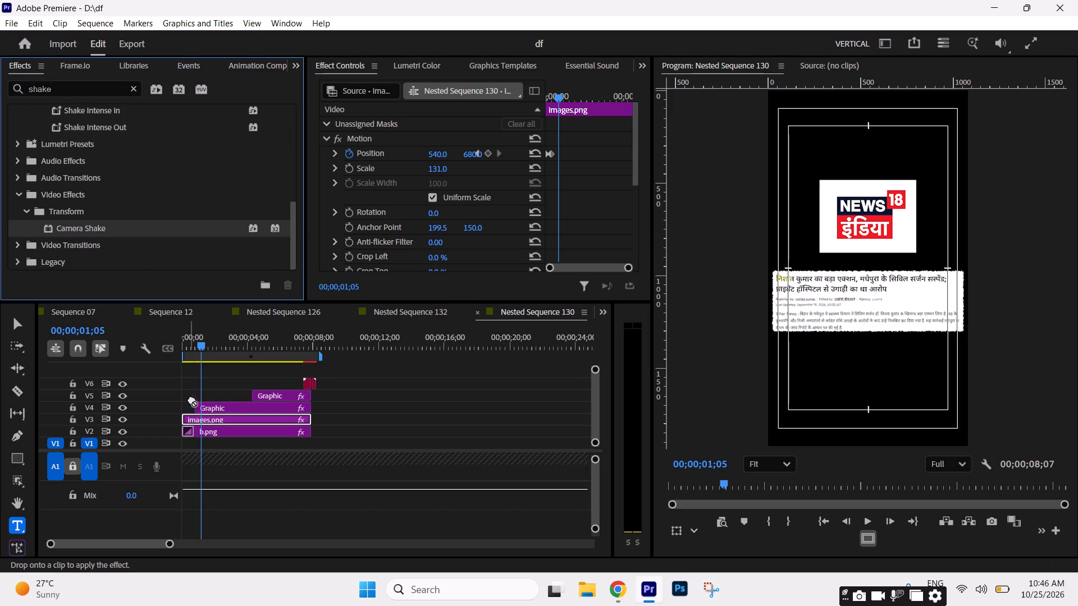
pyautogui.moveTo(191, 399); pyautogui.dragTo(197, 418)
# Play back Nested Sequence 130 and the News18 section of Sequence 12 to check the logo's shake.
pyautogui.moveTo(196, 337); pyautogui.dragTo(130, 359)
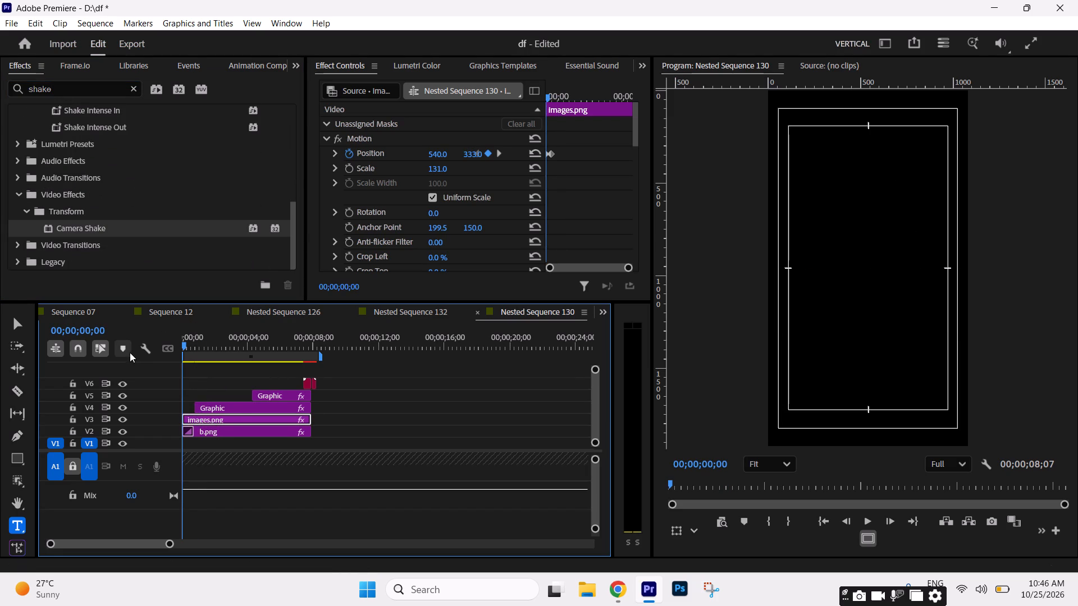
pyautogui.press('space')
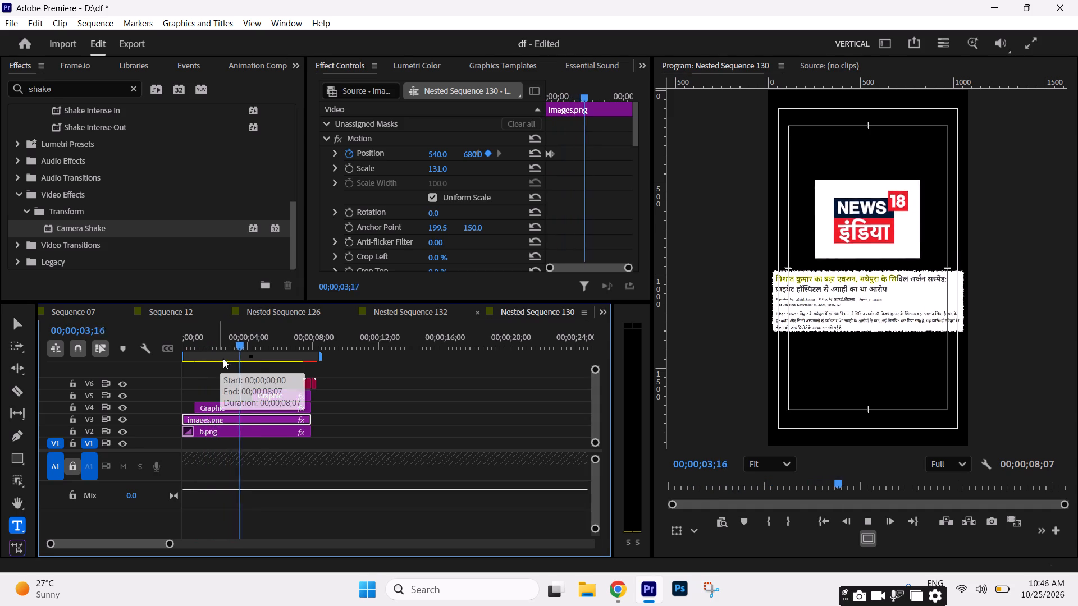
pyautogui.press('space')
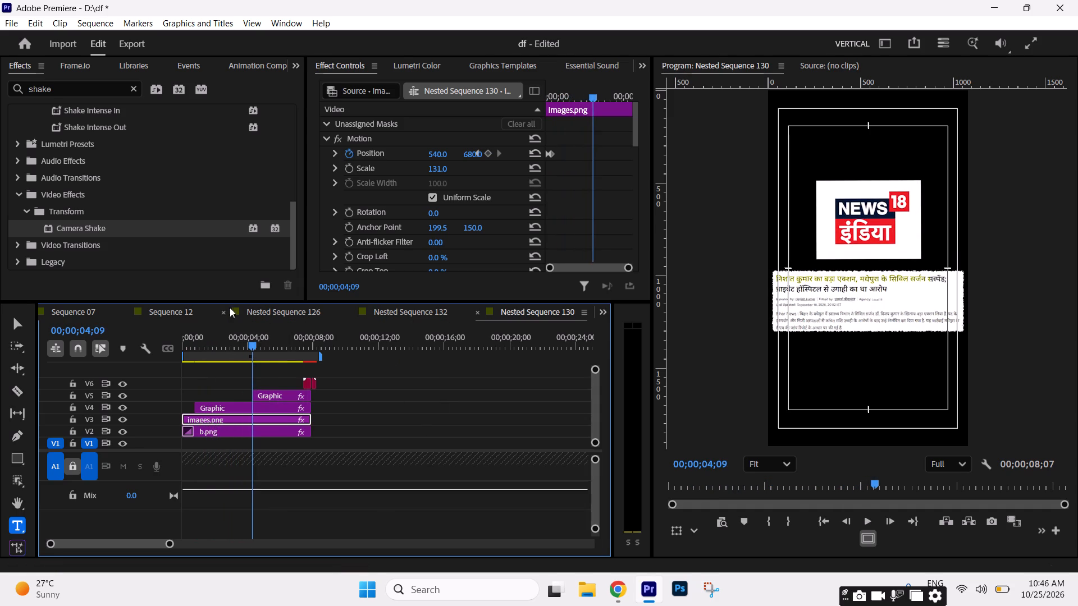
pyautogui.click(176, 306)
pyautogui.moveTo(326, 339); pyautogui.dragTo(340, 347)
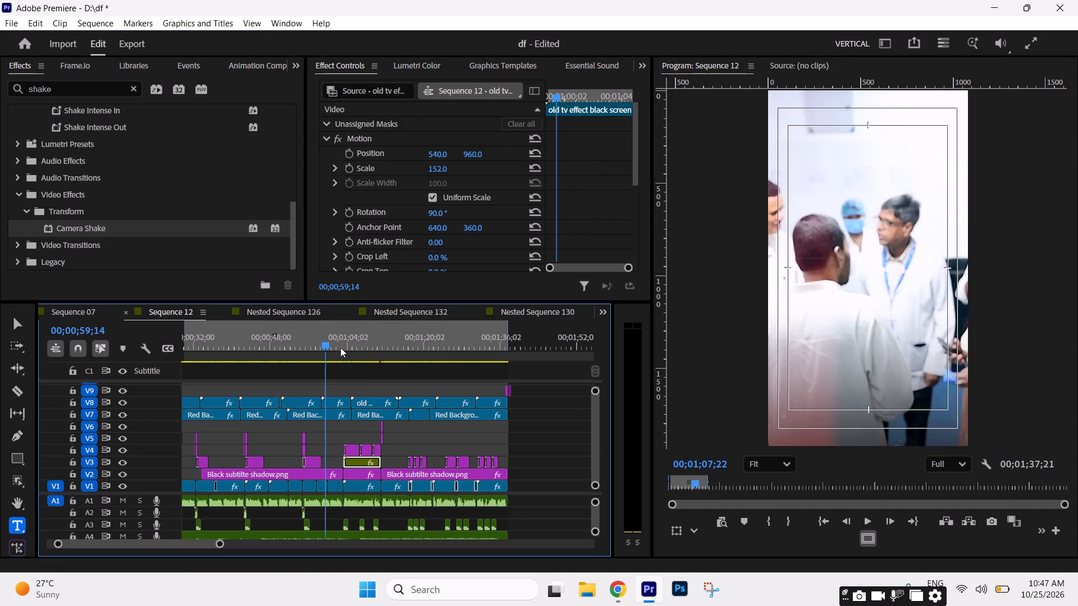
pyautogui.moveTo(340, 347); pyautogui.dragTo(345, 348)
pyautogui.press('space')
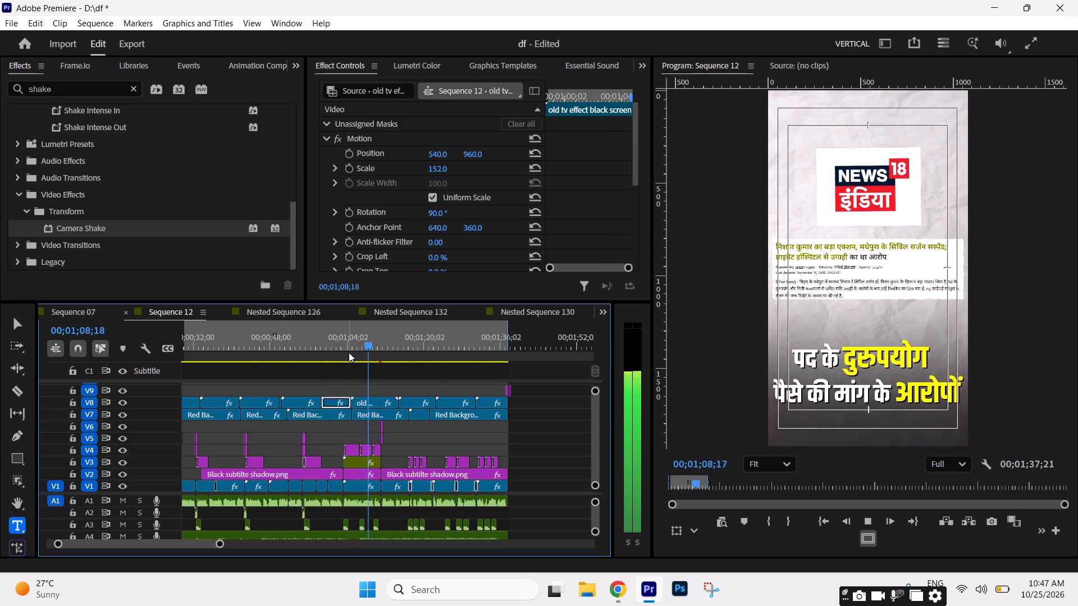
pyautogui.press('space')
pyautogui.press('space')
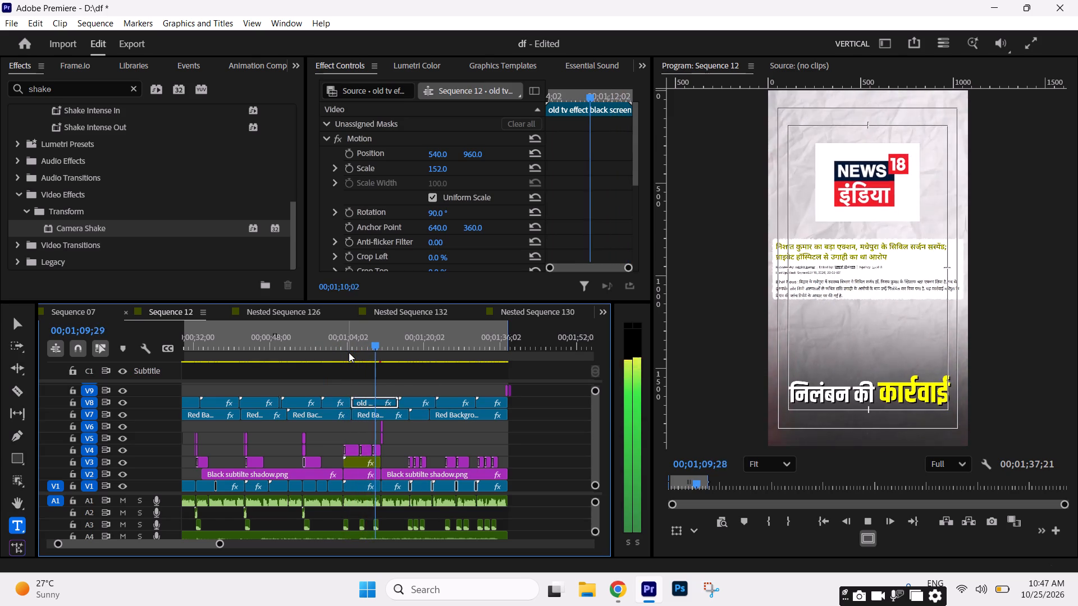
pyautogui.press('space')
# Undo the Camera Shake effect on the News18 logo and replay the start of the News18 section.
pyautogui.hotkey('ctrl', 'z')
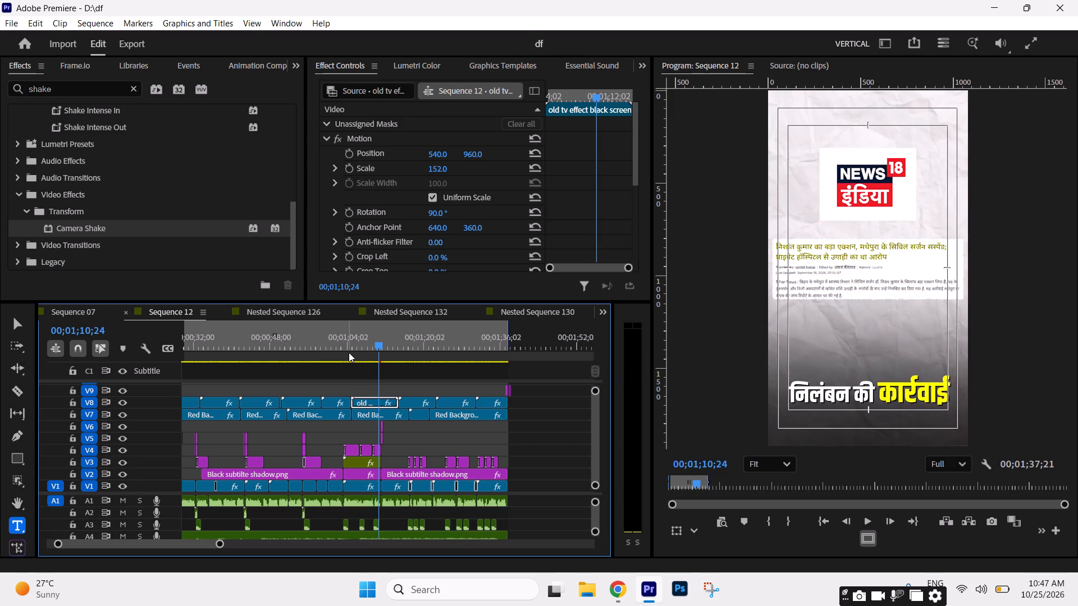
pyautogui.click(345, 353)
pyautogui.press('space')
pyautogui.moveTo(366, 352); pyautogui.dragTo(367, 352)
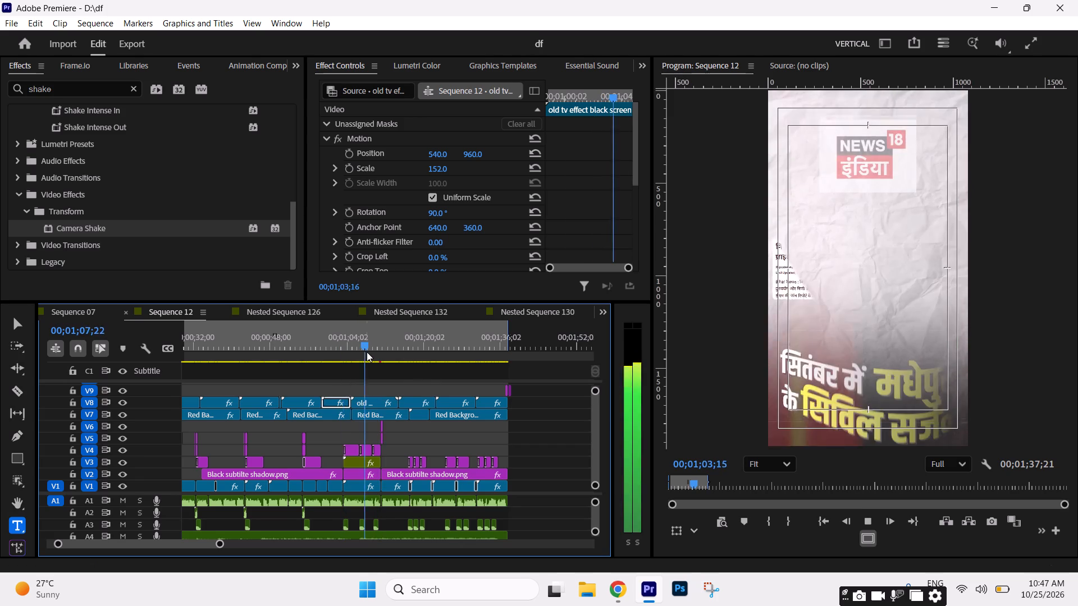
# Mark the export range of Sequence 12 with the out point at the end of its clips and the in point at 00;00;00;00.
pyautogui.moveTo(367, 352); pyautogui.dragTo(483, 355)
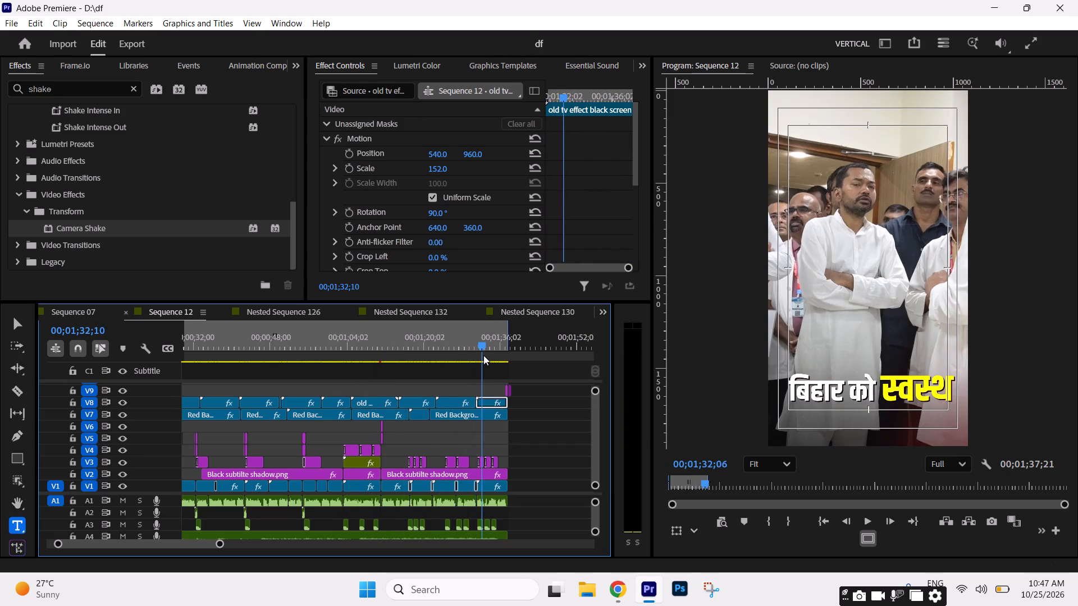
pyautogui.moveTo(483, 355); pyautogui.dragTo(484, 355)
pyautogui.press('Down')
pyautogui.press('Down')
pyautogui.press('Down')
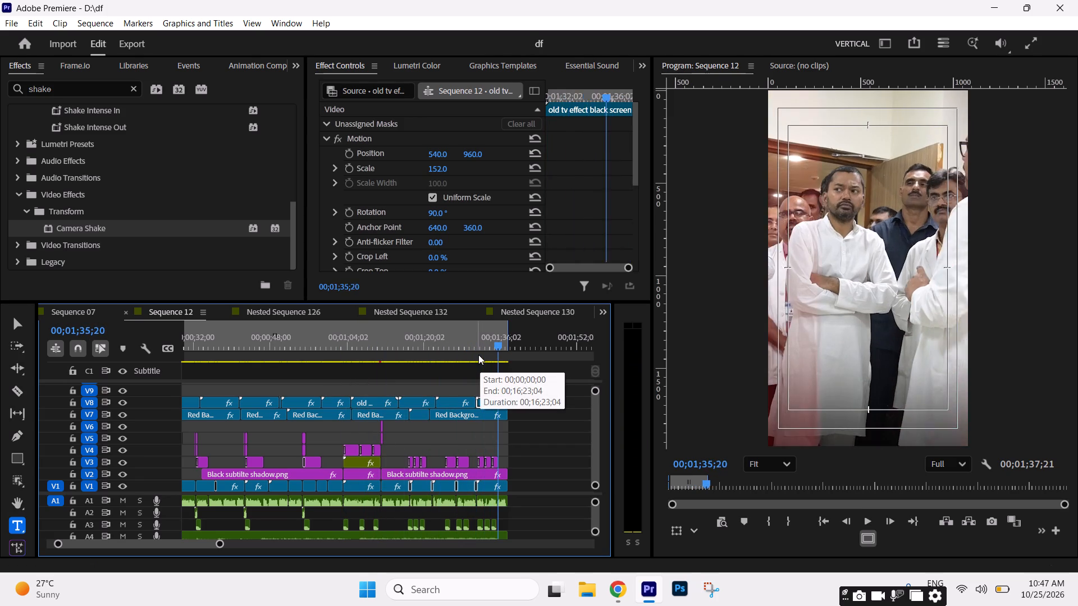
pyautogui.press('Down')
pyautogui.press('Down')
pyautogui.write('=====o------')
pyautogui.press('Home')
pyautogui.press('i')
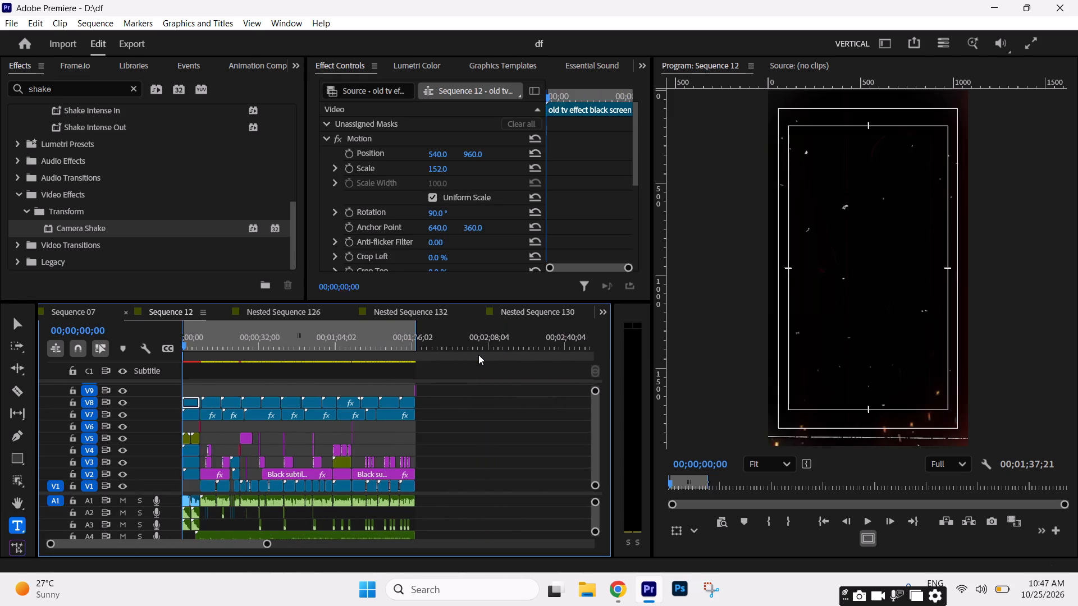
# Save the project.
pyautogui.hotkey('ctrl', 's')
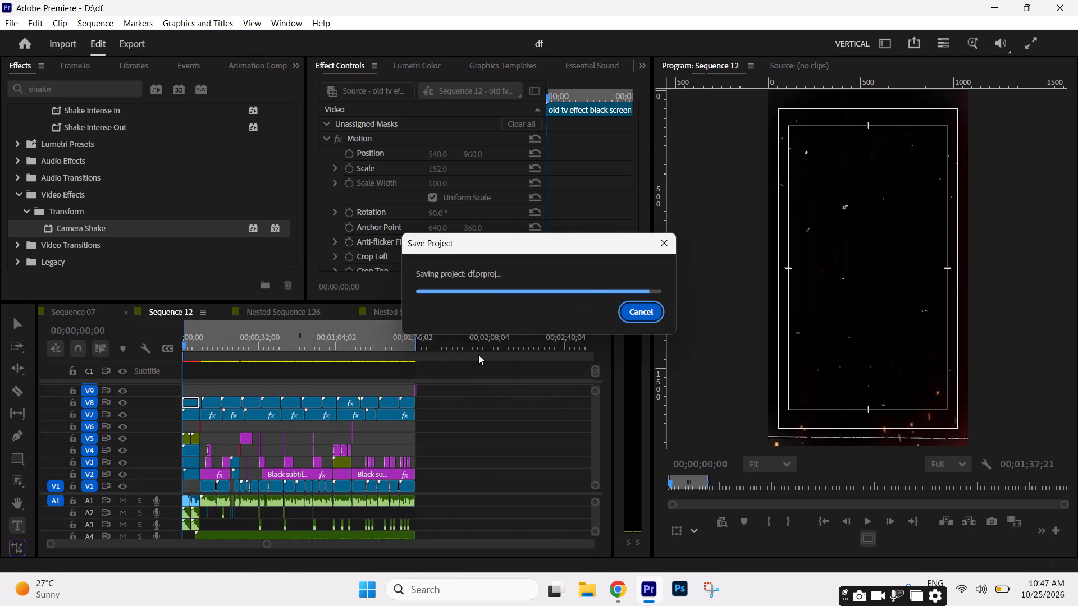
# Open the export settings for Sequence 12 and replace the output file name with one starting VO Fin.
pyautogui.hotkey('ctrl', 'm')
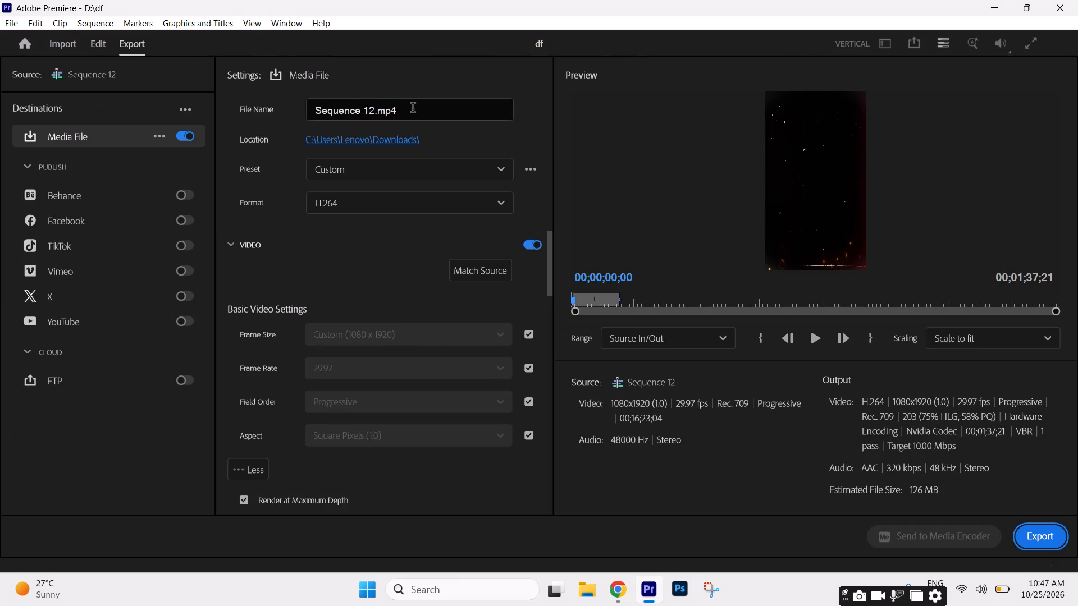
pyautogui.moveTo(413, 109); pyautogui.dragTo(228, 125)
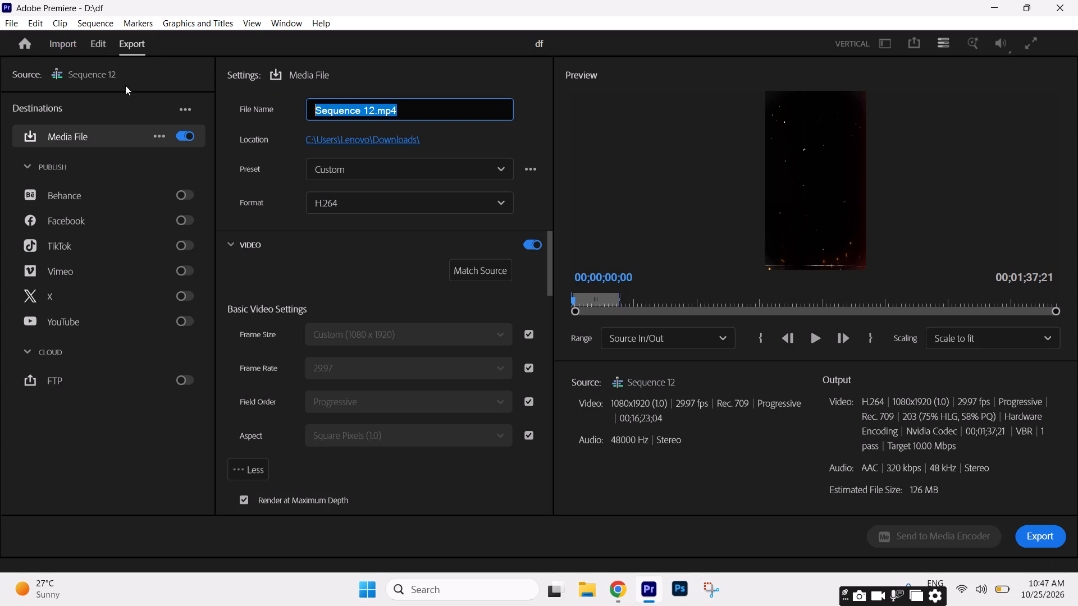
pyautogui.hotkey('shift', 'v')
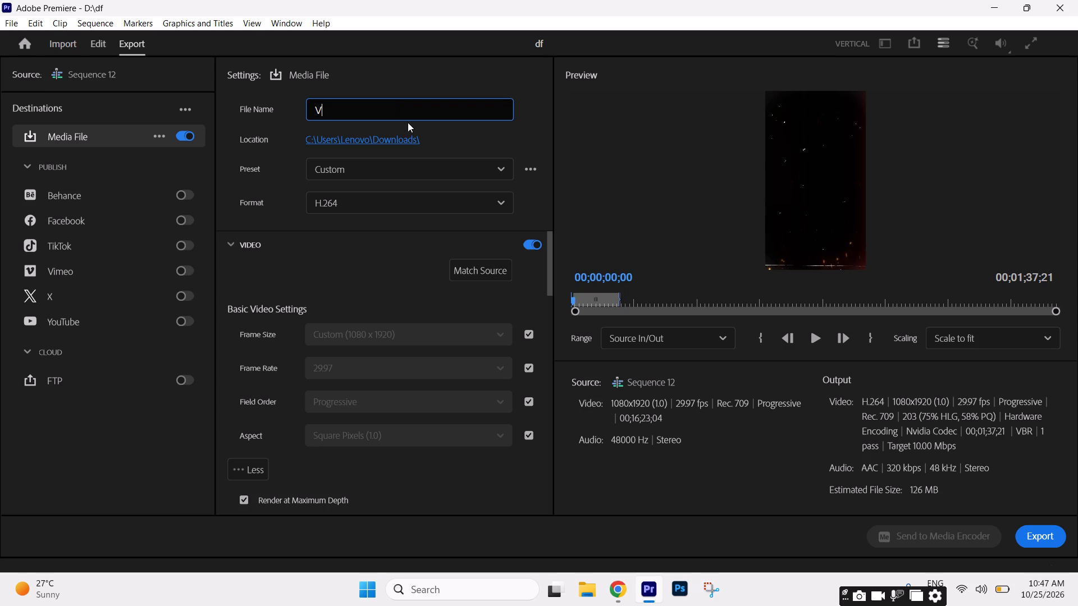
pyautogui.write('O Fin')
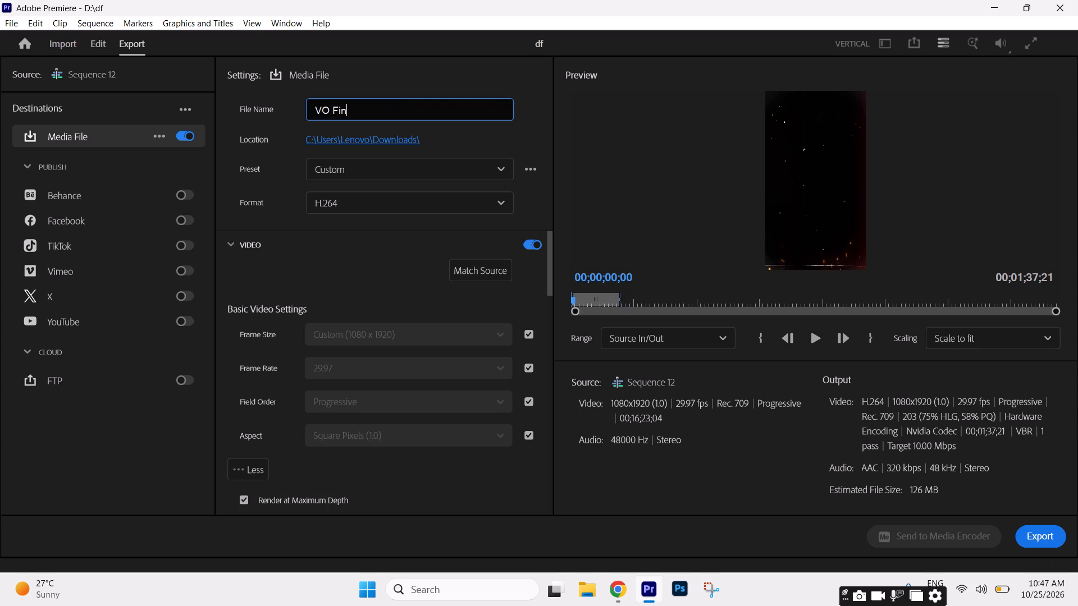